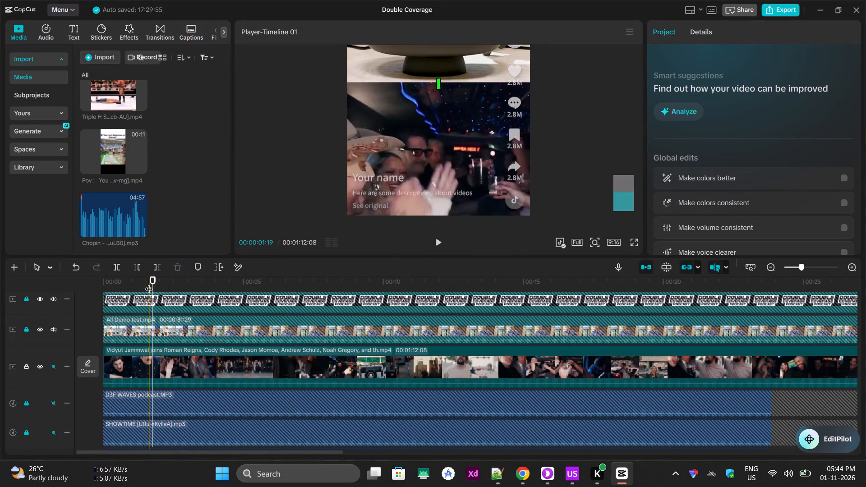
Add the Cody Rhodes Entrance video from the youtube download folder in Downloads to the timeline, starting at about 00:00:01:23 above the captions.
click(865, 486)
double_click(26, 27)
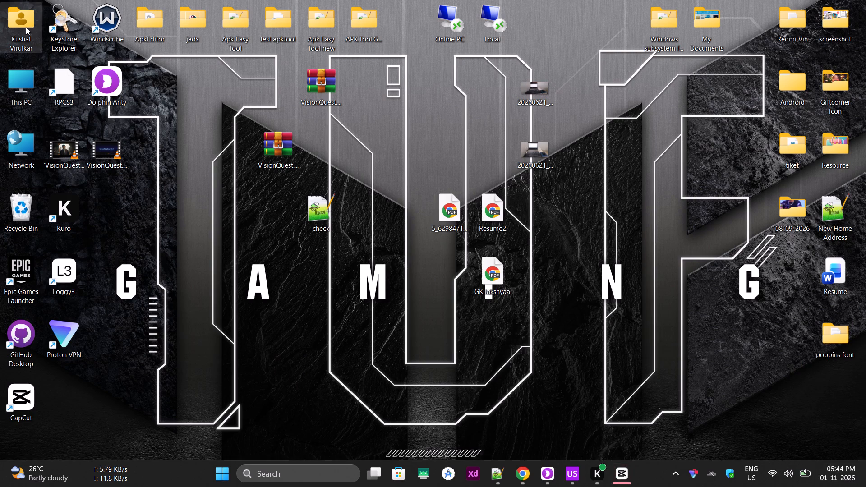
click(47, 182)
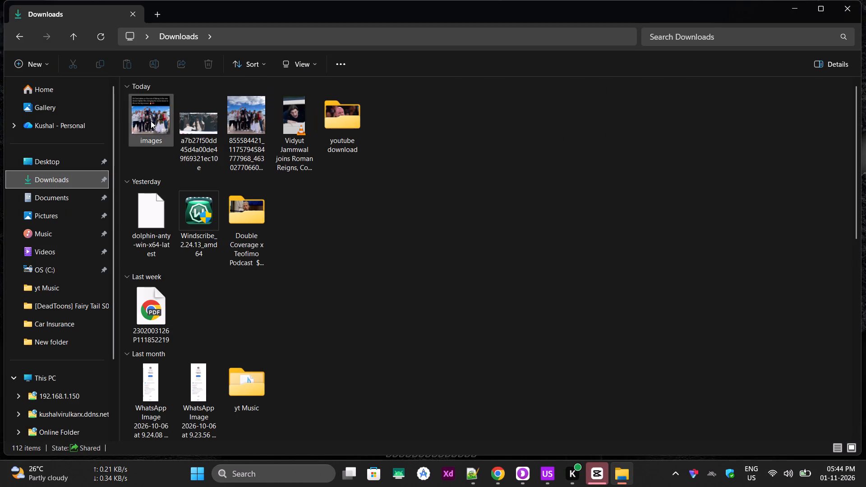
double_click(329, 137)
click(159, 113)
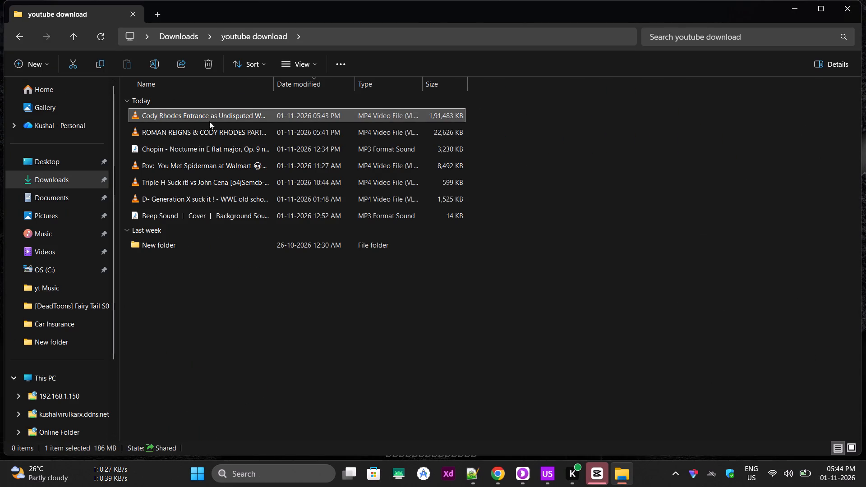
drag(170, 116, 599, 478)
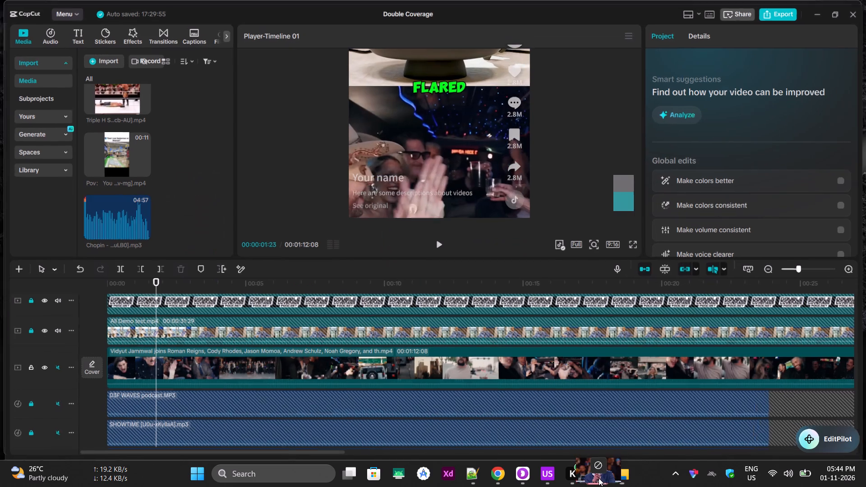
drag(599, 478, 855, 362)
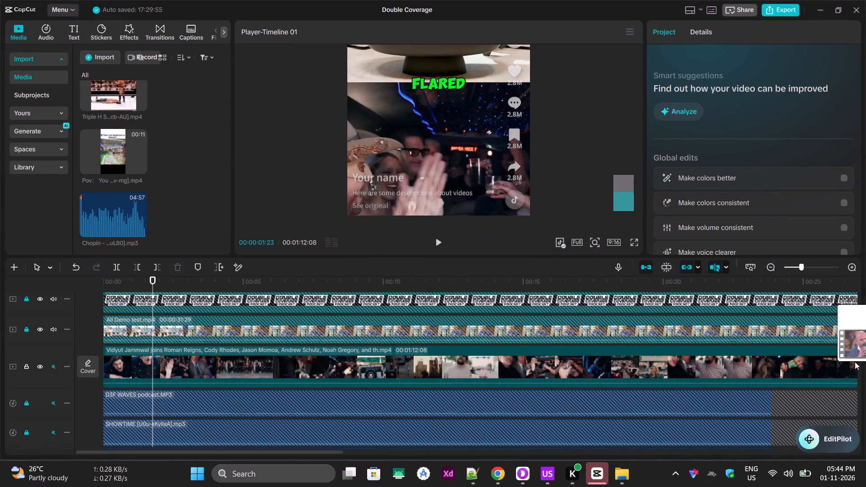
drag(855, 362, 835, 368)
Find the face-off shot in the Cody Rhodes clip and trim away everything before about 00:03:12:25.
ctrl+scroll(536, 356, down, 7)
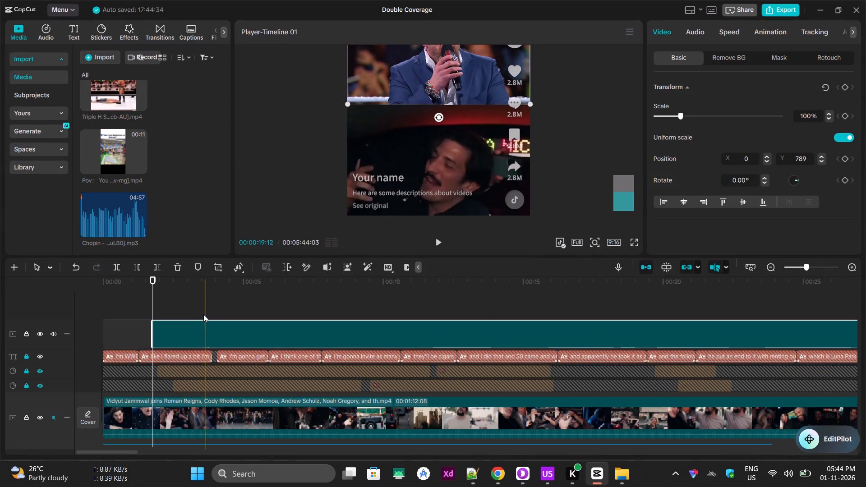
scroll(539, 154, up, 7)
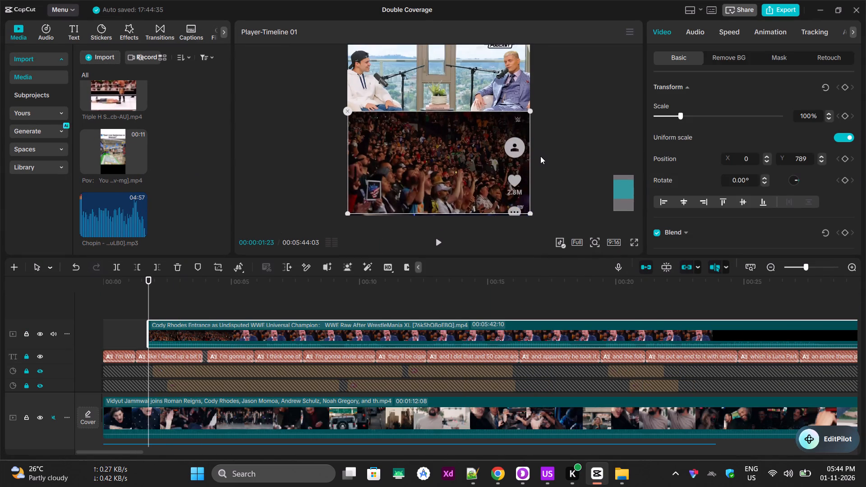
scroll(540, 156, down, 4)
key(space)
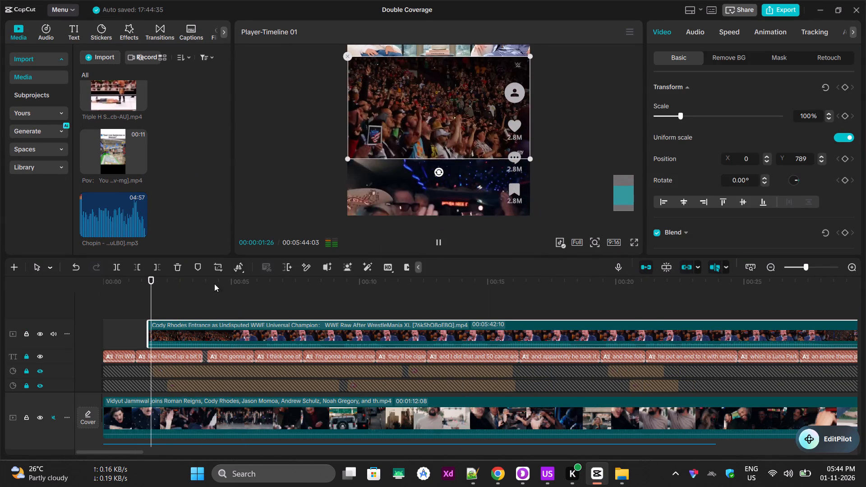
click(569, 89)
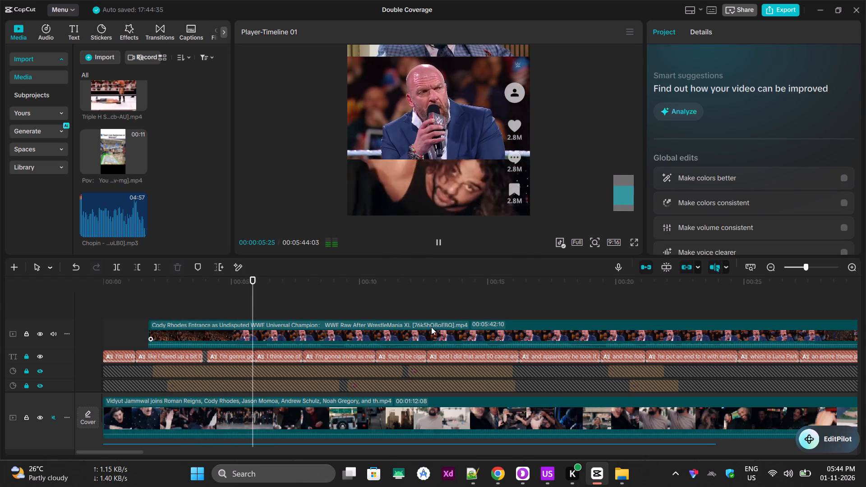
ctrl+scroll(396, 297, down, 12)
ctrl+scroll(393, 319, down, 18)
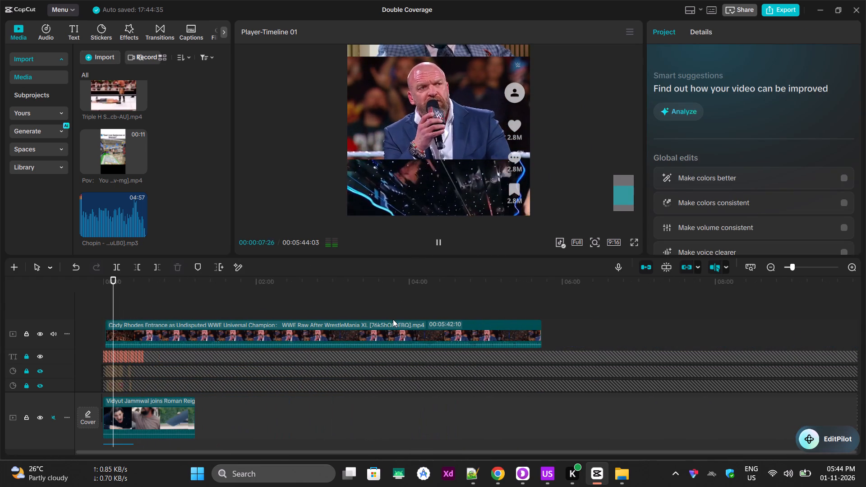
drag(196, 286, 267, 290)
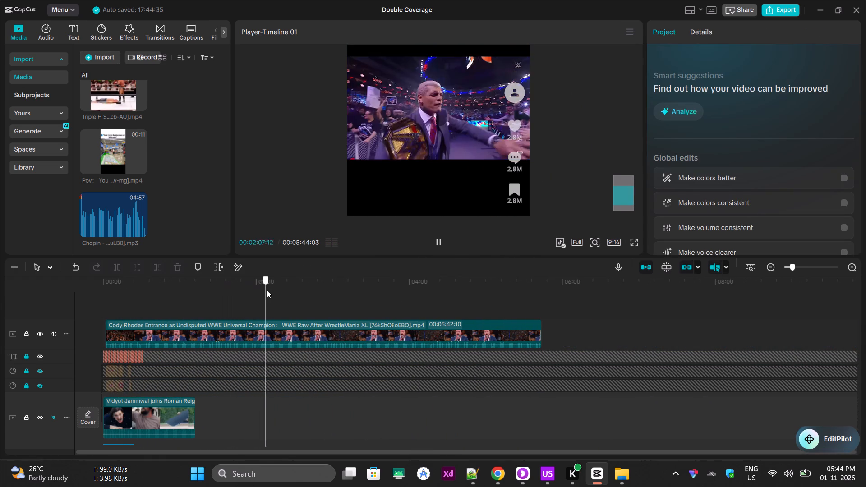
drag(267, 290, 326, 290)
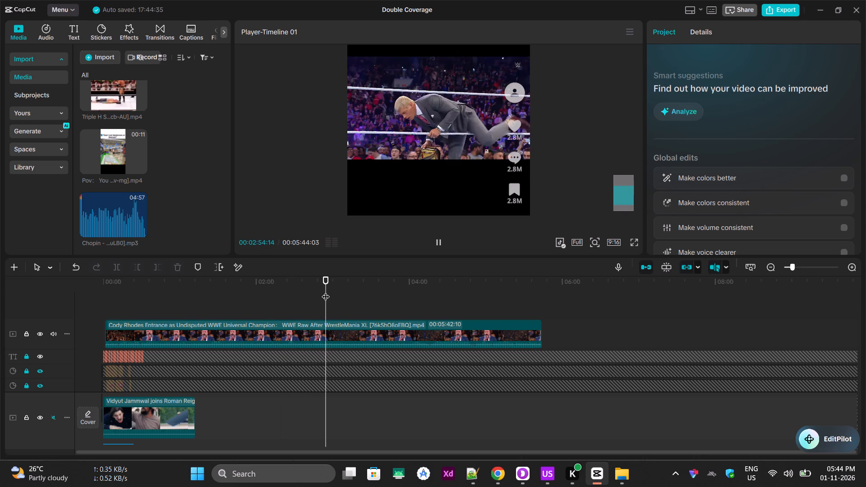
drag(327, 287, 357, 287)
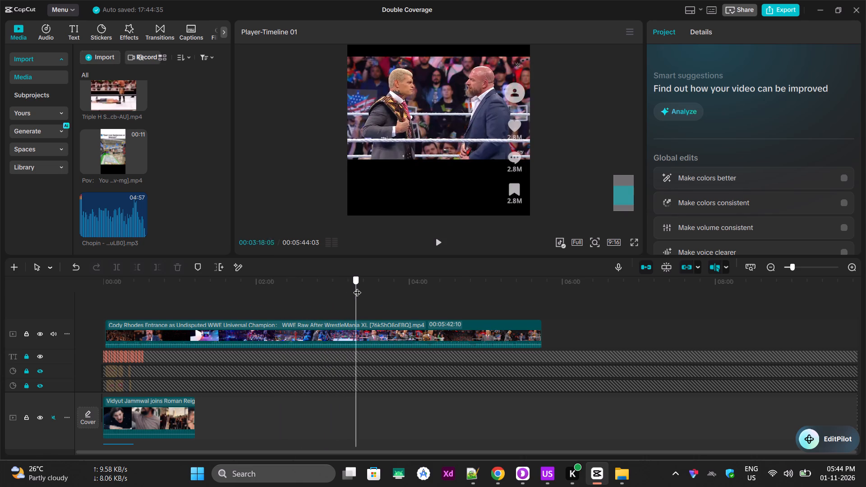
drag(357, 287, 341, 289)
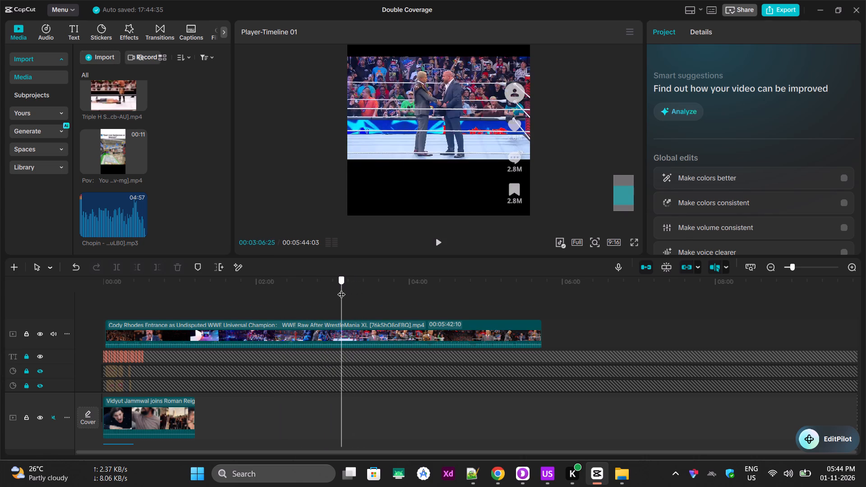
drag(341, 289, 349, 289)
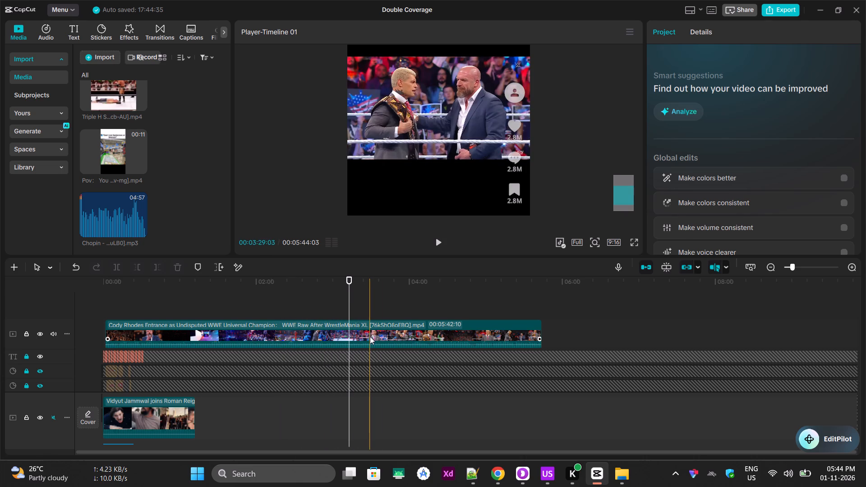
click(370, 336)
click(139, 267)
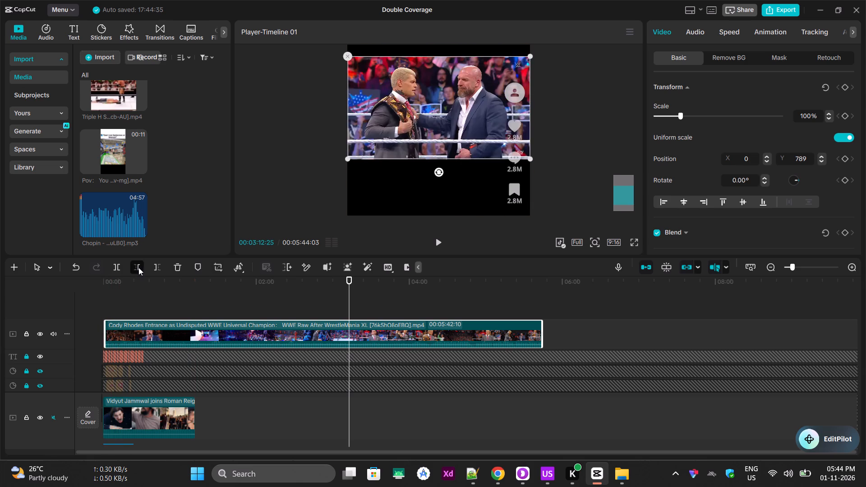
Play the face-off section and trim off the rest of the Cody Rhodes clip after about 00:03:34:00.
key(space)
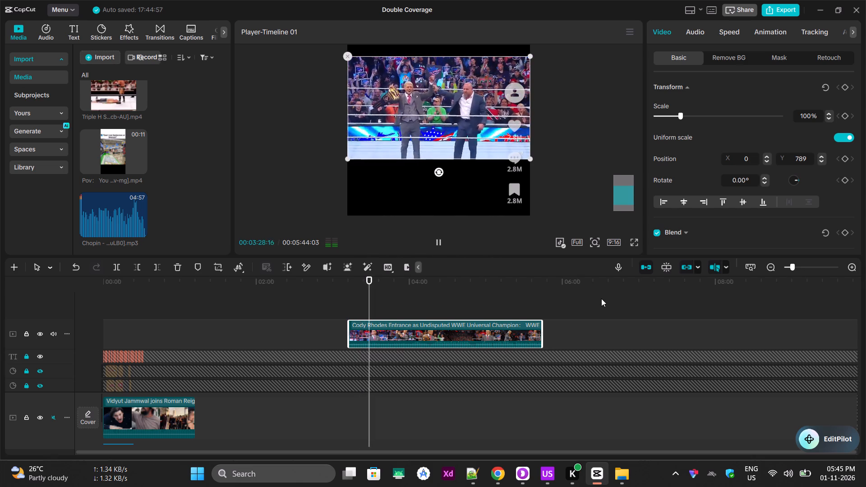
click(386, 329)
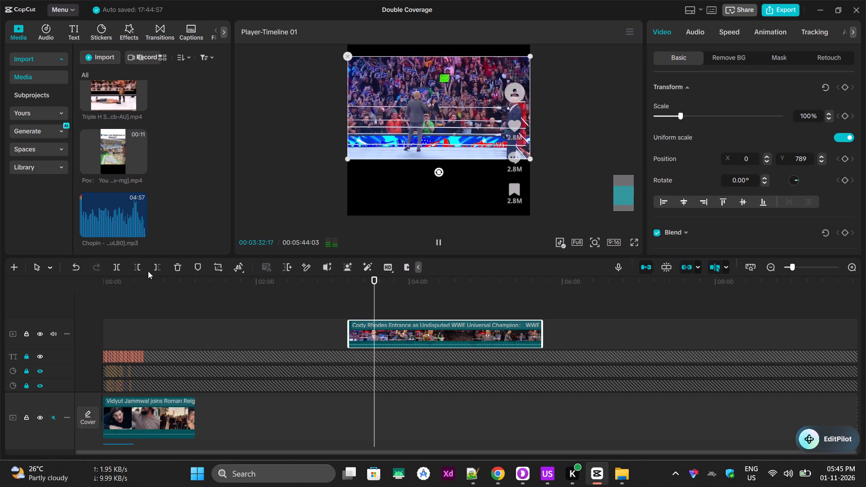
click(157, 268)
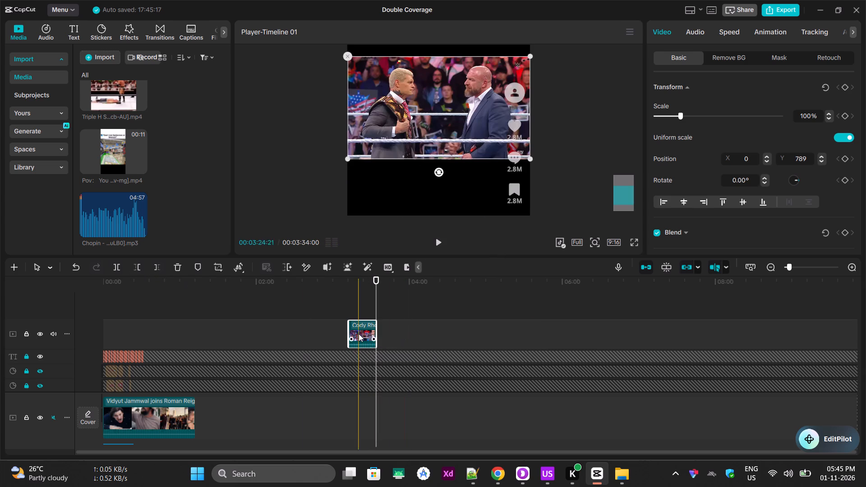
Move the trimmed Cody Rhodes clip to the start of the main track, ahead of the Vidyut Jammwal clip.
drag(364, 334, 97, 412)
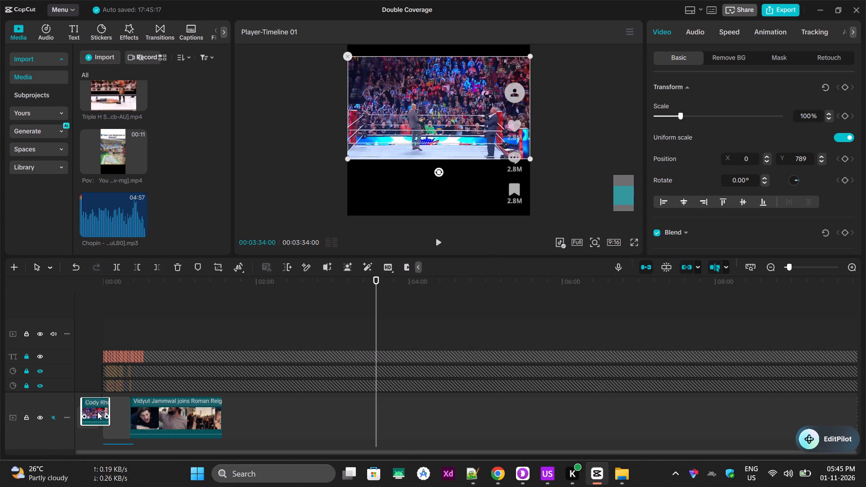
drag(97, 412, 98, 413)
Reposition the Cody Rhodes clip's picture into the lower half of the frame, below the podcast footage.
scroll(133, 402, up, 5)
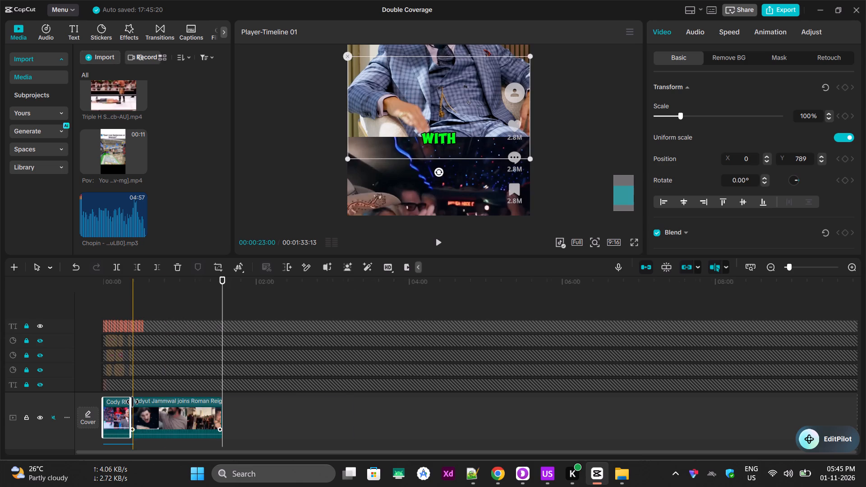
scroll(133, 402, up, 2)
ctrl+scroll(132, 417, up, 13)
ctrl+scroll(118, 365, up, 3)
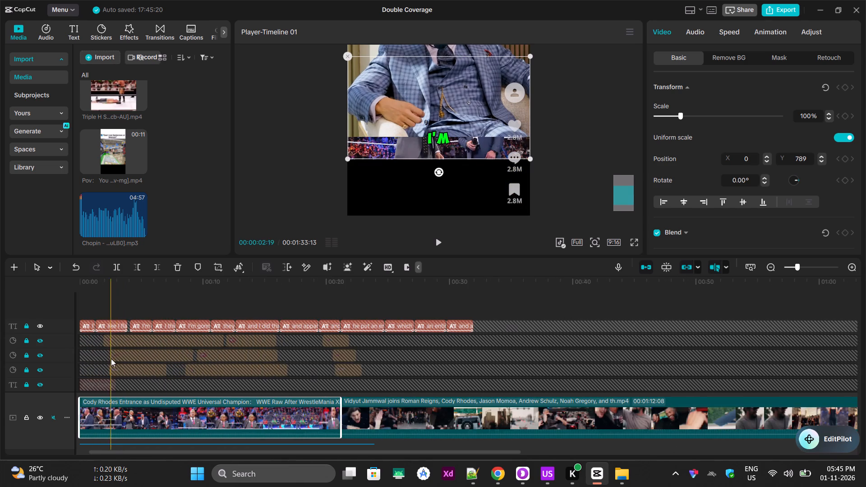
drag(116, 285, 38, 278)
key(space)
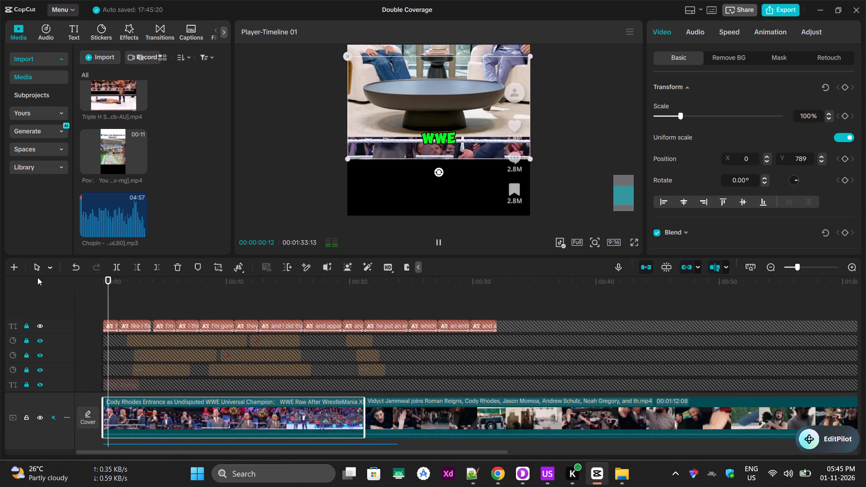
key(space)
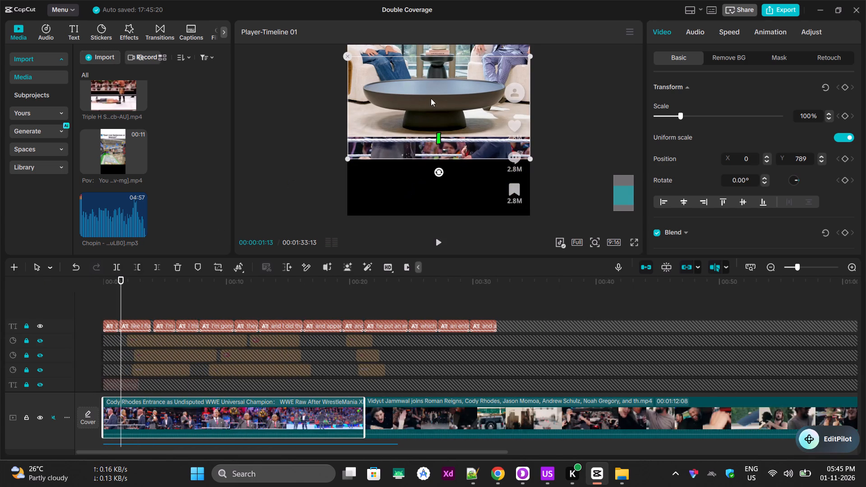
ctrl+scroll(316, 151, down, 4)
scroll(384, 132, down, 5)
drag(459, 88, 461, 95)
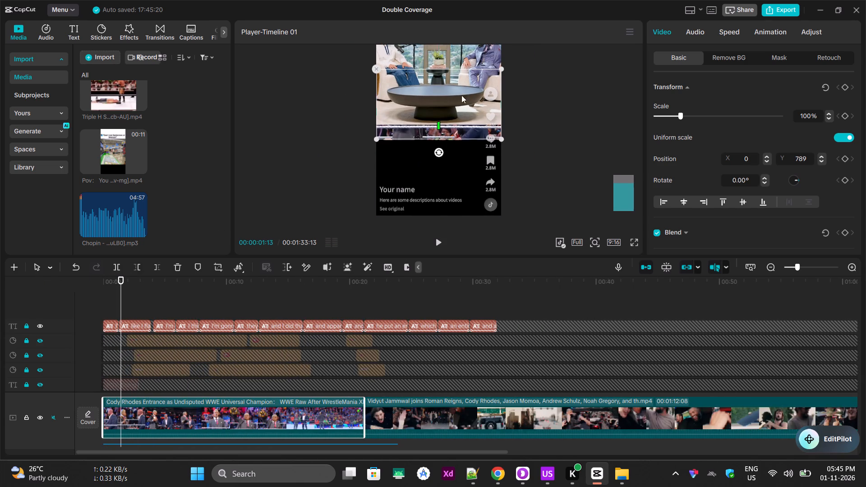
drag(461, 95, 455, 157)
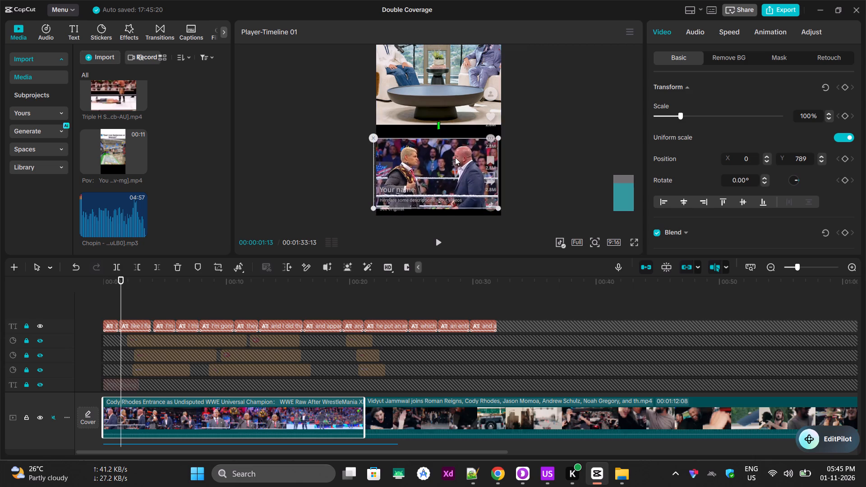
drag(455, 157, 460, 156)
Scale the Cody Rhodes clip to 136% and align it, centred, with the frame's bottom edge to fill the lower half.
drag(500, 205, 513, 222)
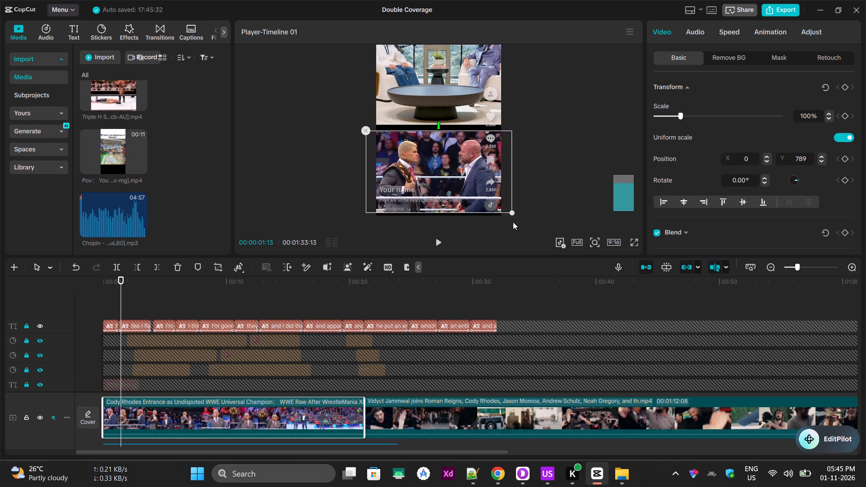
drag(513, 222, 524, 231)
click(445, 161)
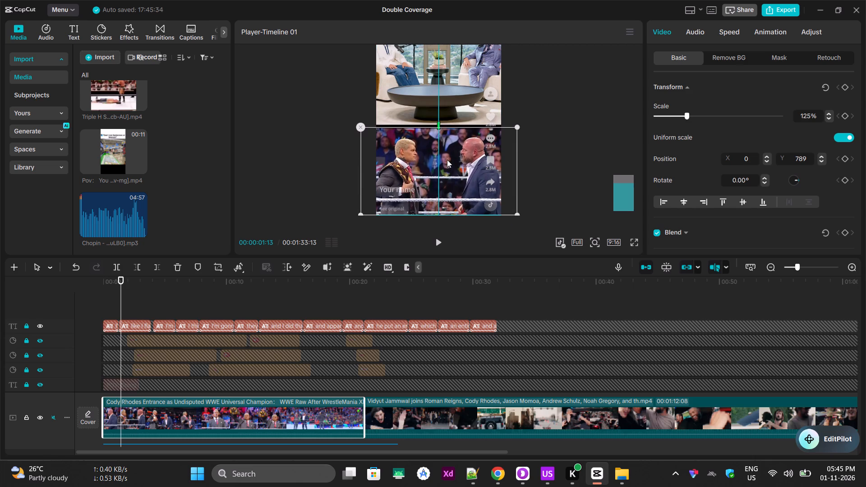
drag(516, 127, 521, 118)
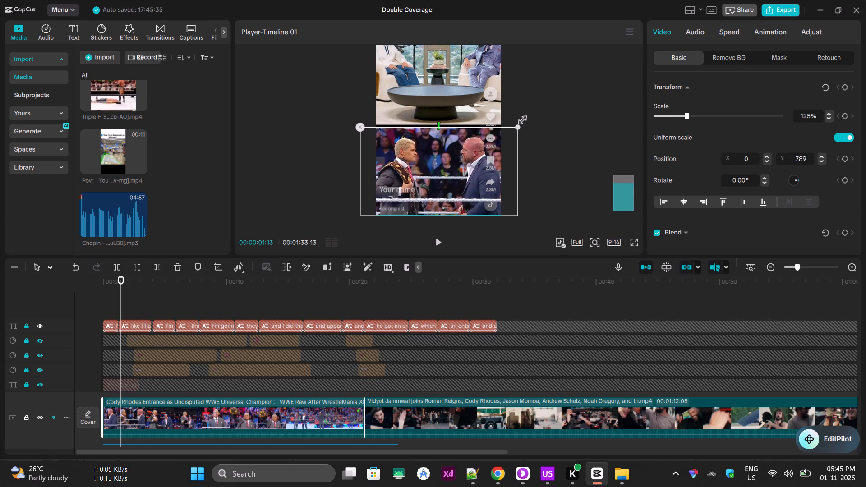
drag(521, 118, 522, 117)
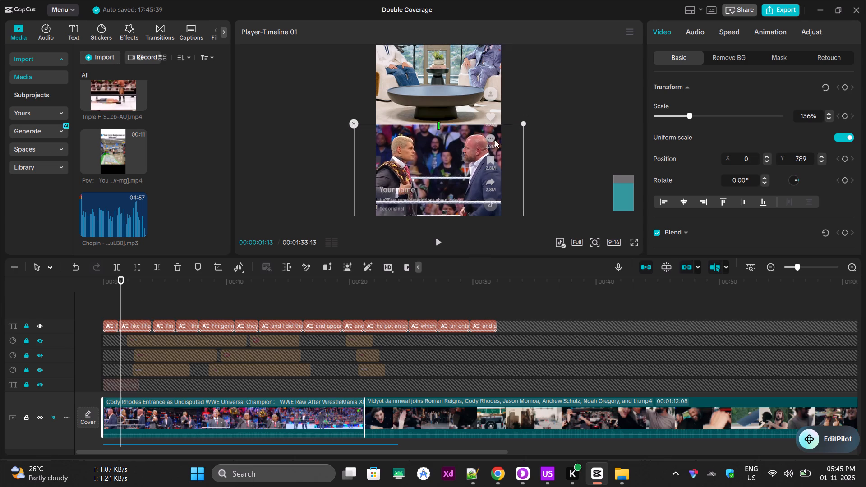
drag(419, 180, 419, 163)
click(442, 172)
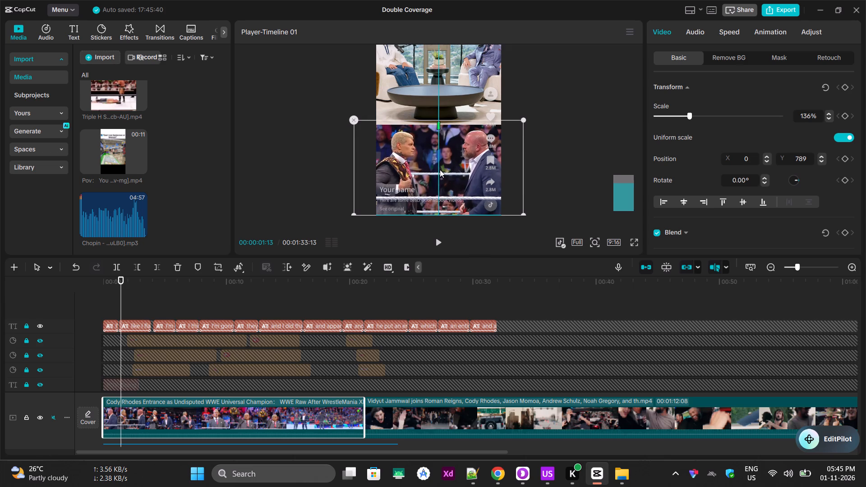
Play the Cody Rhodes clip on the timeline and trim off its beginning up to 00:00:07:25.
click(552, 153)
key(space)
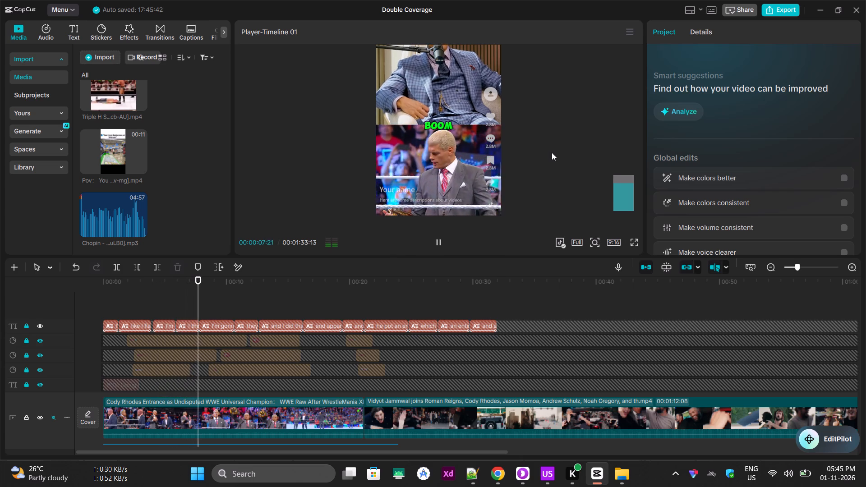
key(space)
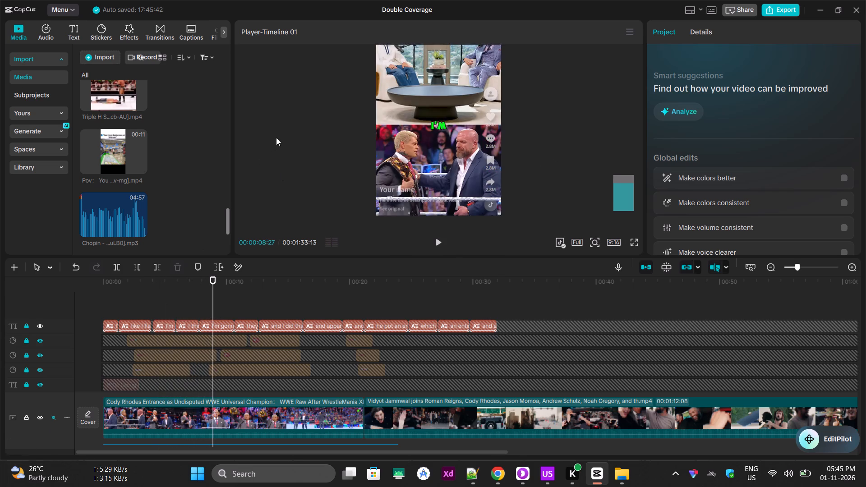
key(Left)
key(Left)
key(Left)
key(Left)
key(Left)
key(Left)
key(Left)
key(Left)
key(Left)
key(Left)
key(Left)
key(Left)
key(Left)
key(Left)
key(Left)
key(Left)
key(Left)
key(Left)
key(Left)
key(Left)
key(Left)
key(Left)
key(Left)
key(Left)
key(Left)
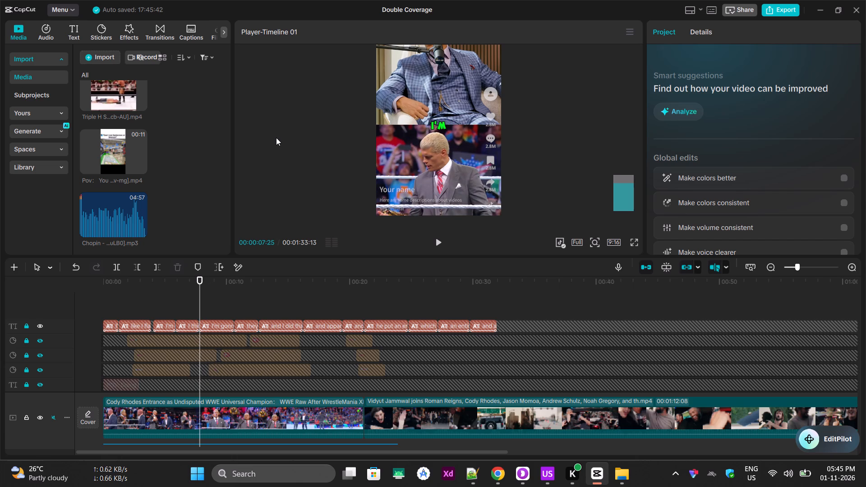
click(227, 413)
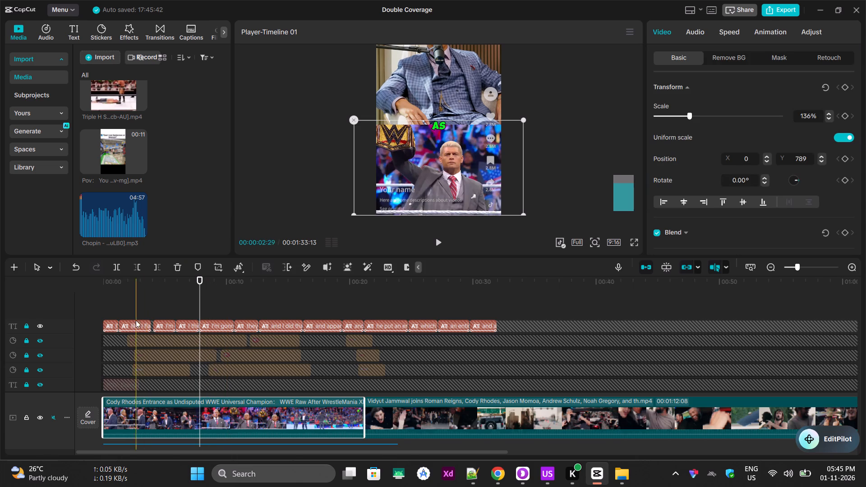
click(137, 268)
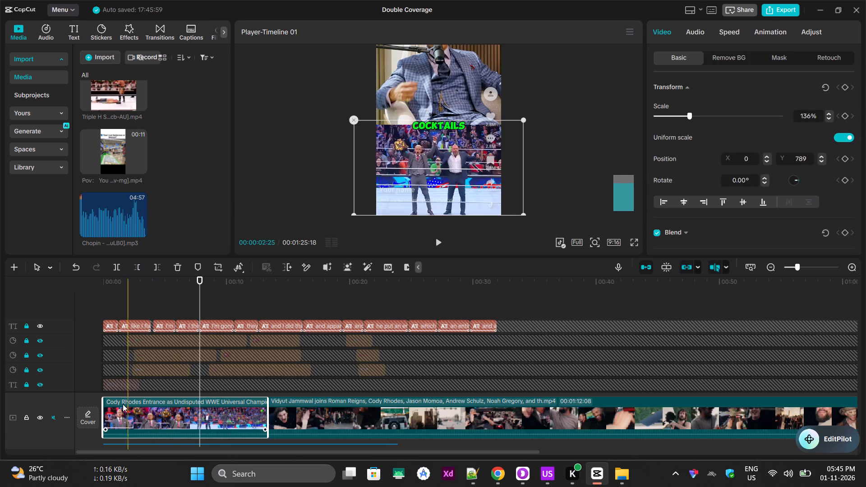
Set the playback speed of the trimmed Cody Rhodes clip to 1.10x.
drag(133, 288, 80, 268)
click(149, 423)
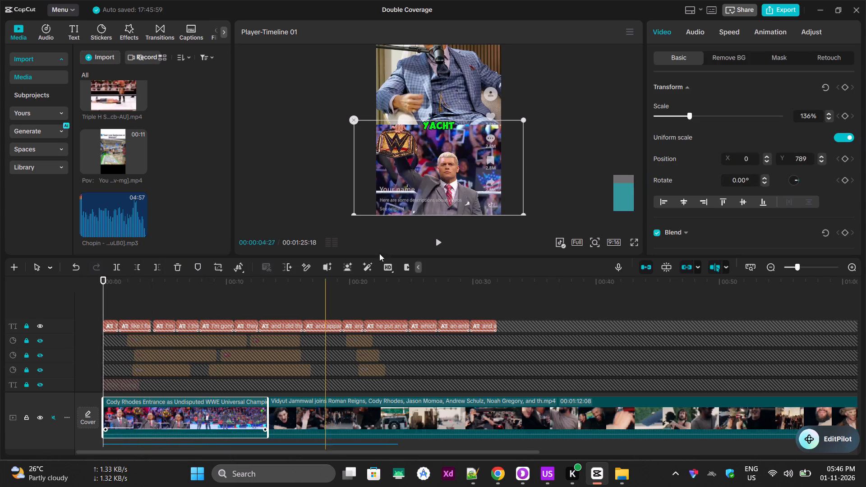
click(723, 33)
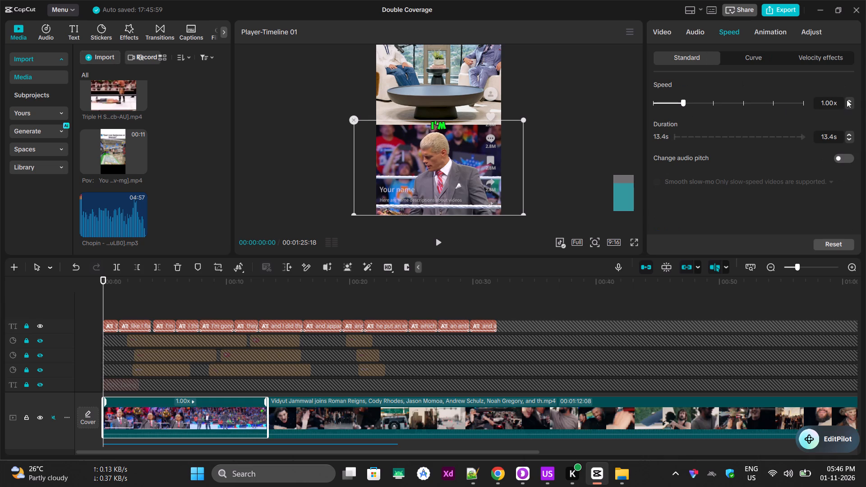
click(850, 97)
click(851, 100)
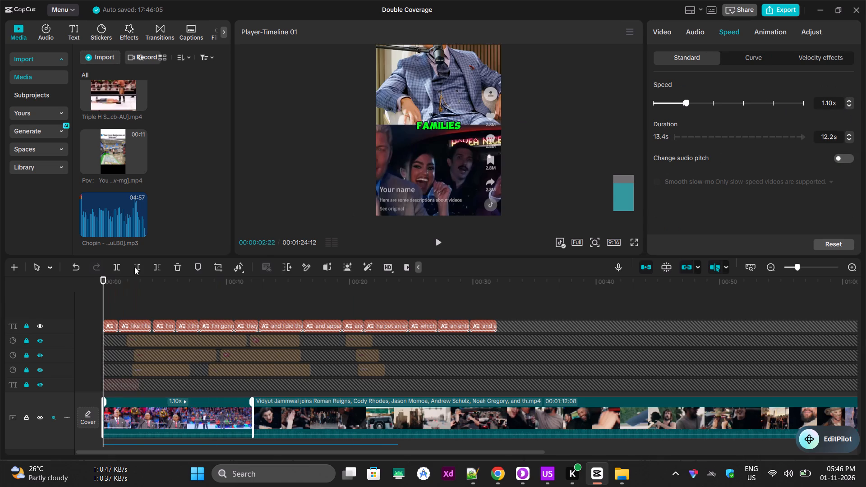
Play the Cody Rhodes clip from the start and trim off everything in it after 00:00:02:25.
drag(127, 282, 36, 267)
key(space)
click(263, 186)
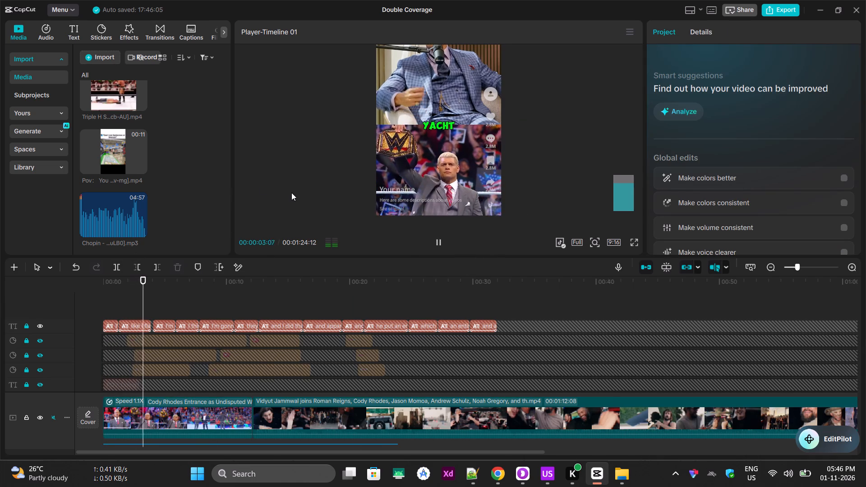
key(space)
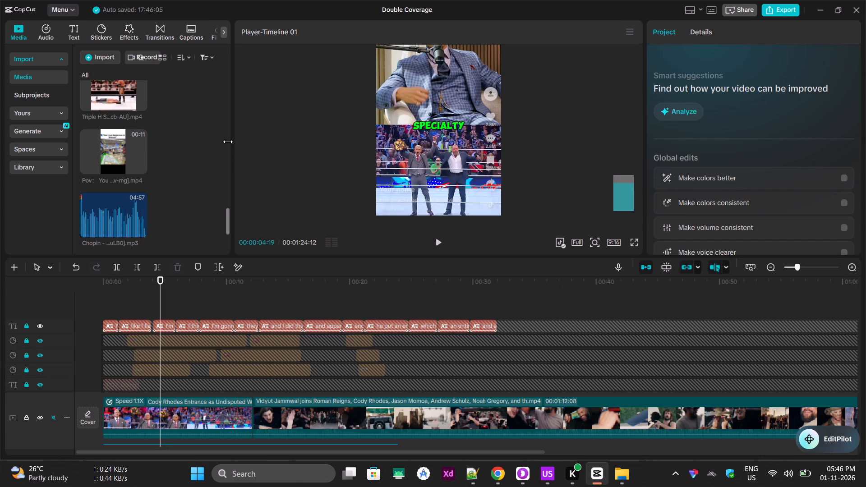
drag(133, 277, 83, 269)
key(space)
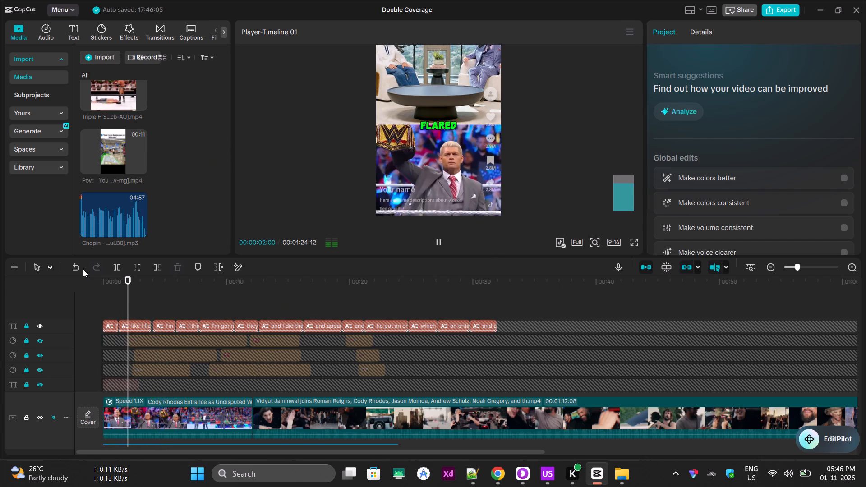
key(space)
key(space)
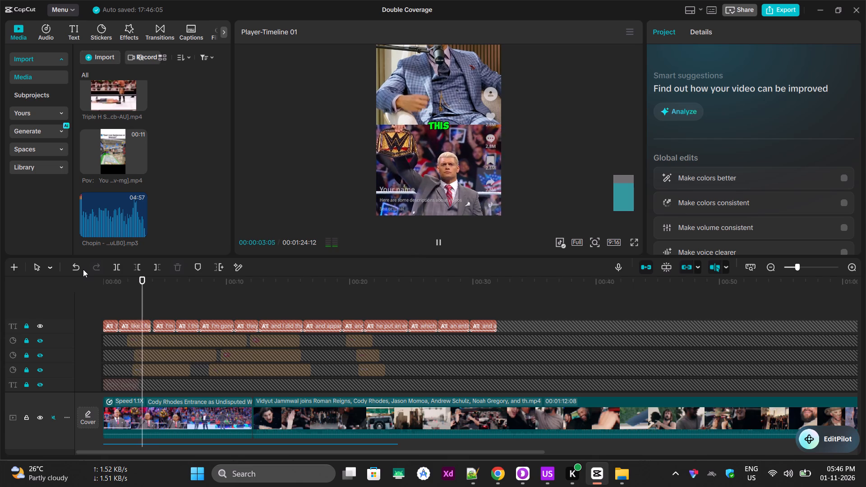
key(space)
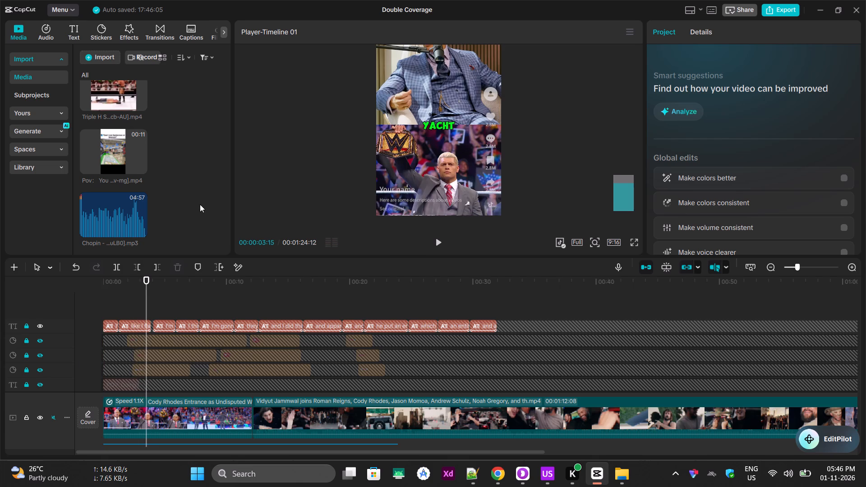
key(Left)
key(Left)
key(Left)
key(Left)
key(Left)
key(Left)
key(Left)
key(Left)
key(Left)
key(Left)
key(Left)
key(Left)
key(Left)
key(Left)
key(Left)
key(Left)
key(Left)
key(Left)
key(Left)
key(Left)
key(Left)
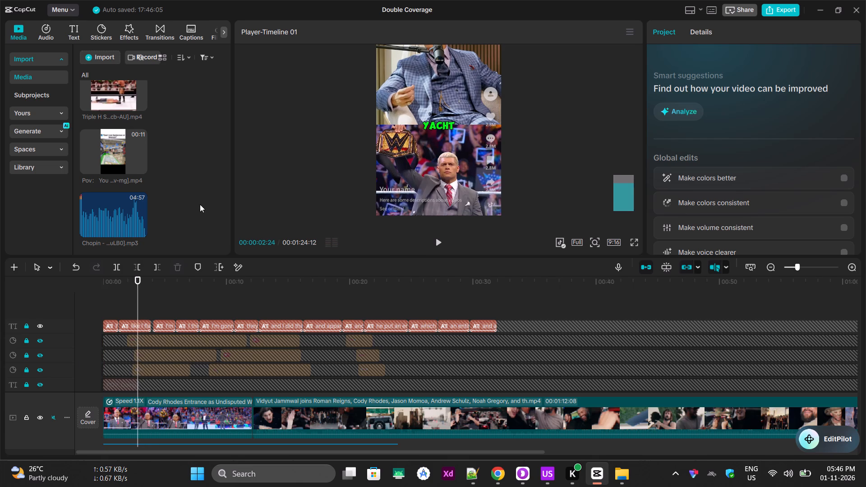
key(Left)
key(Left)
key(Left)
key(Left)
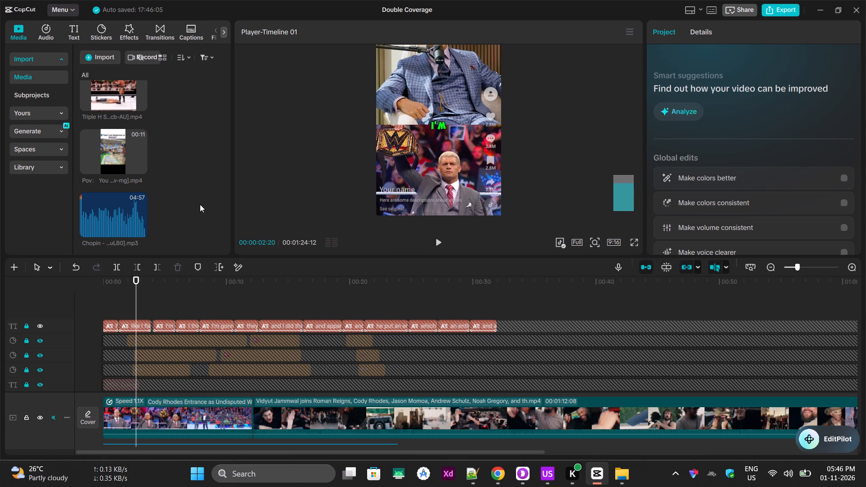
click(162, 421)
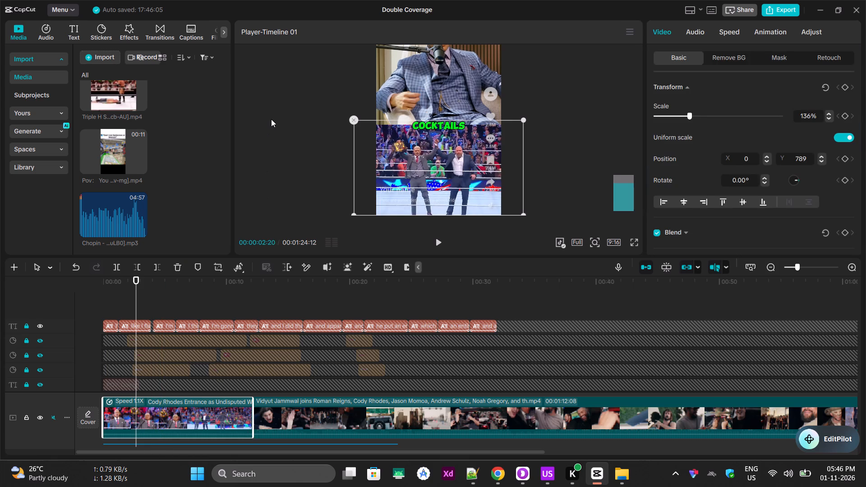
key(Right)
key(Right)
key(Right)
key(Right)
key(Right)
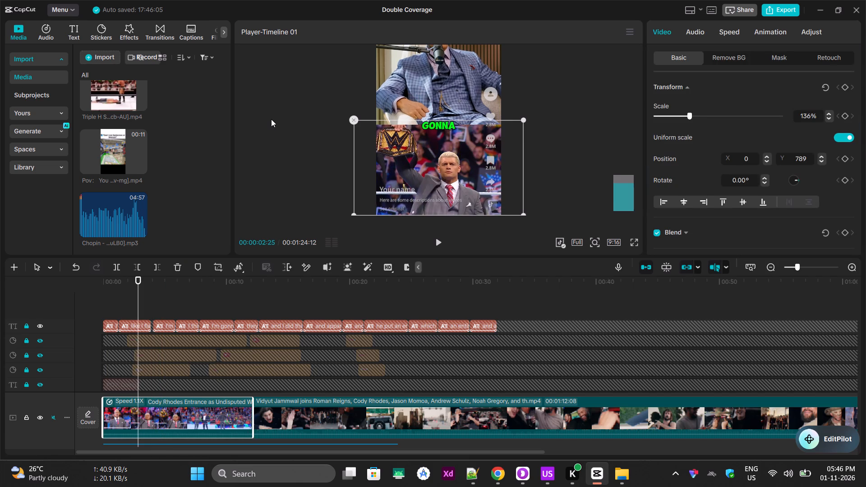
click(161, 412)
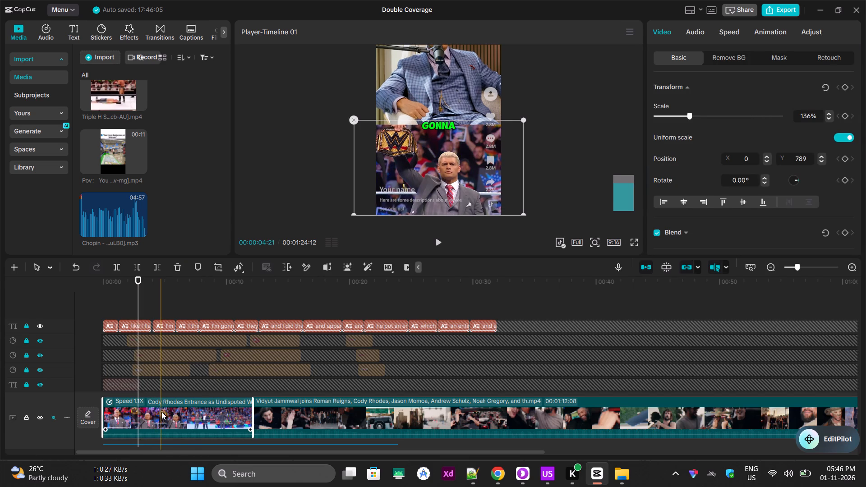
click(157, 265)
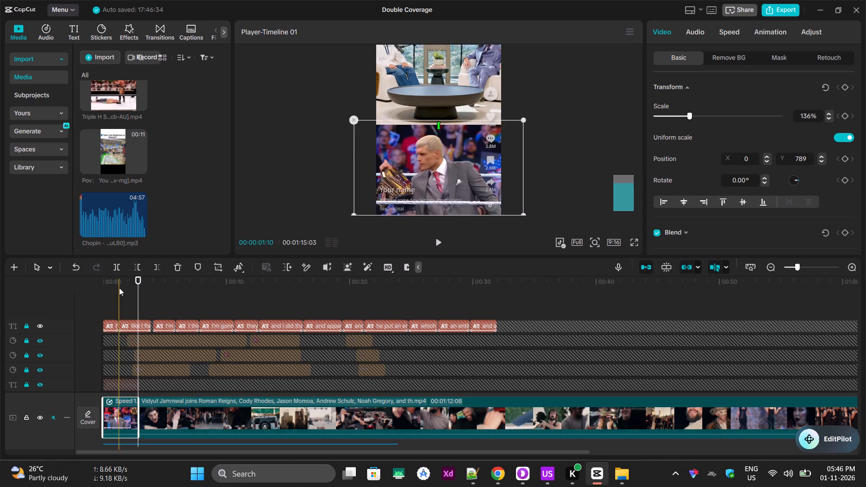
Play the timeline from the start to review the shortened Cody Rhodes clip and its cut to the Vidyut Jammwal clip.
drag(118, 287, 50, 273)
key(space)
click(298, 119)
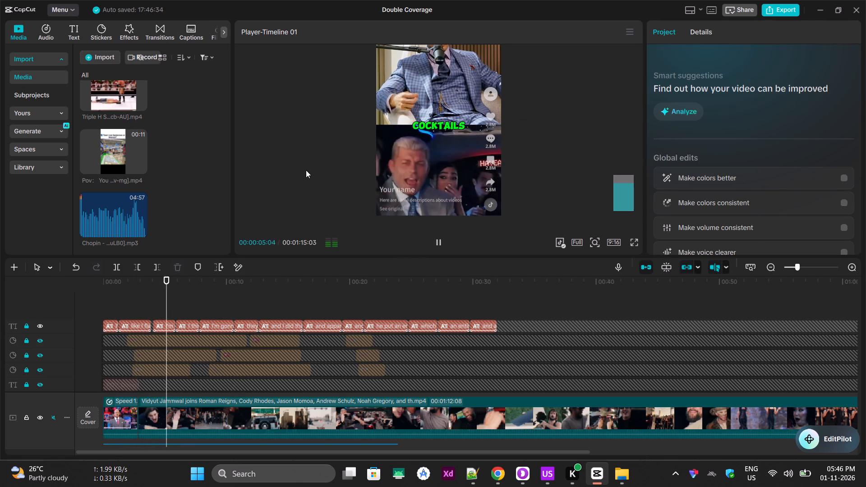
key(space)
Switch to Chrome and search YouTube for "cody rhodes Yacht party".
key(alt+Tab)
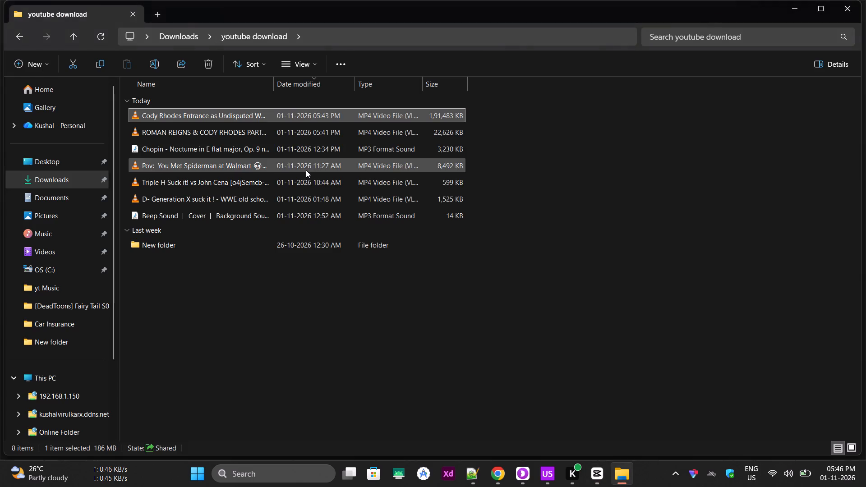
key(alt+Tab)
key(alt+Tab)
key(alt+Tab)
key(alt+Tab)
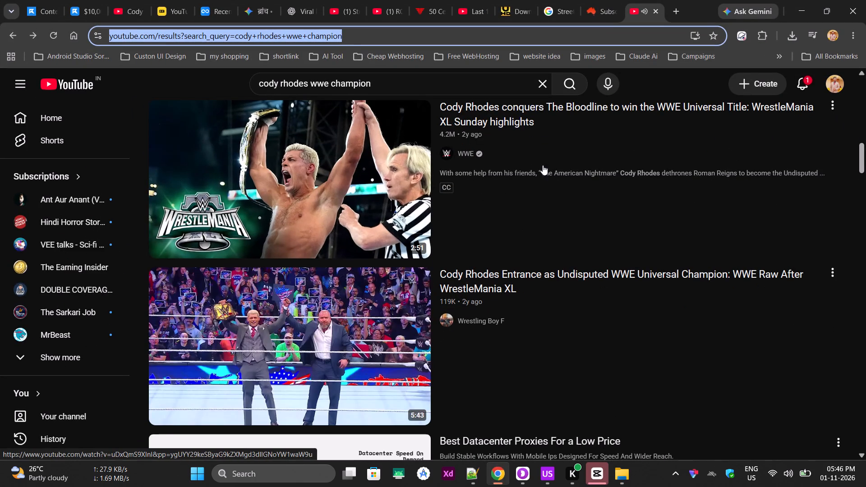
drag(309, 83, 750, 128)
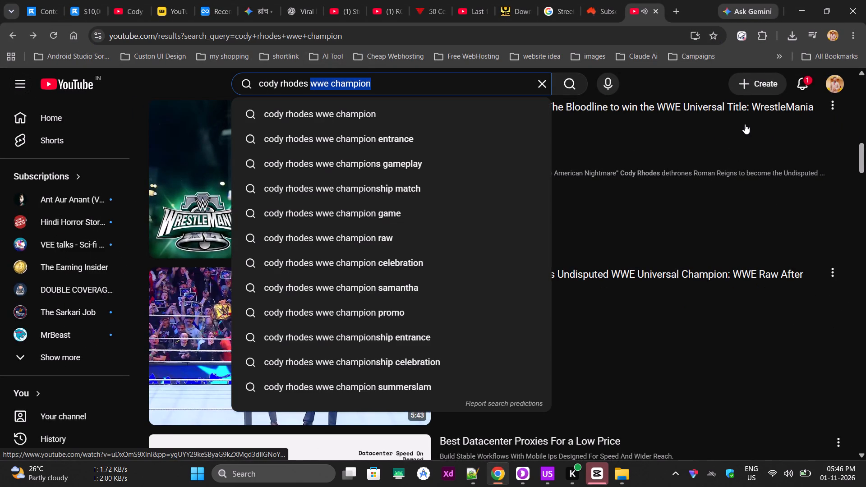
key(super+v)
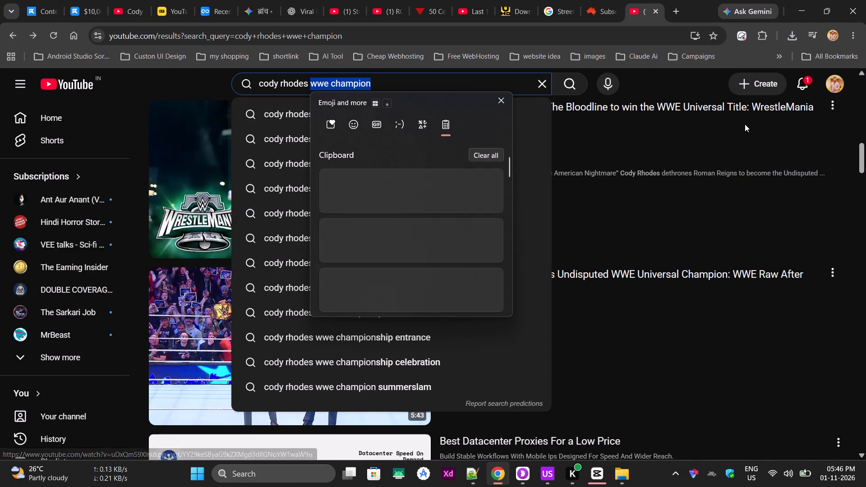
key(Down)
key(Down)
key(Down)
key(Down)
key(Up)
key(Return)
key(ctrl+v)
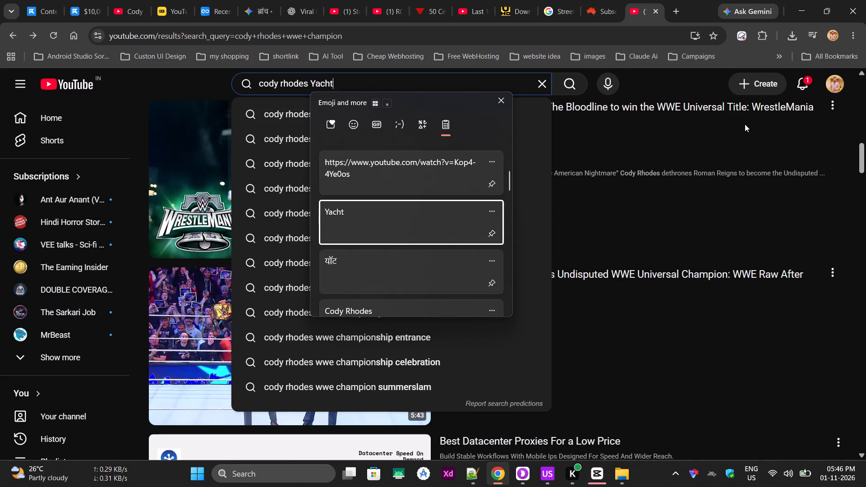
key(space)
text(partu)
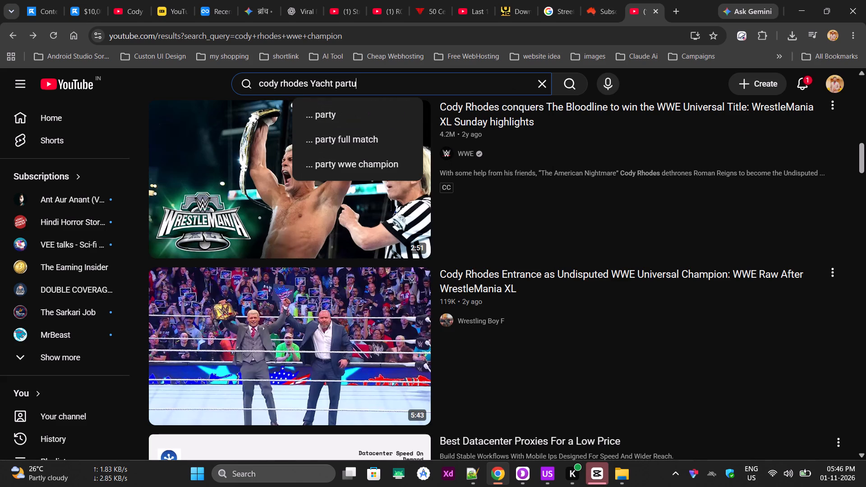
key(space)
key(Return)
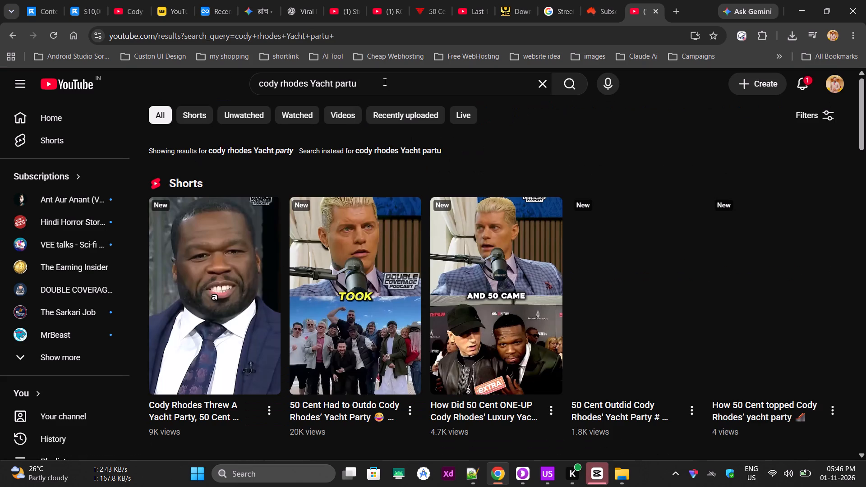
click(384, 82)
key(BackSpace)
key(BackSpace)
key(y)
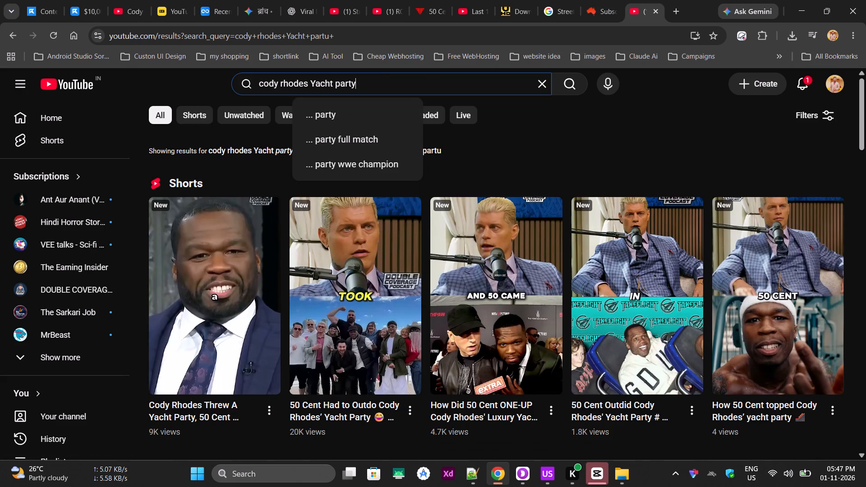
key(Return)
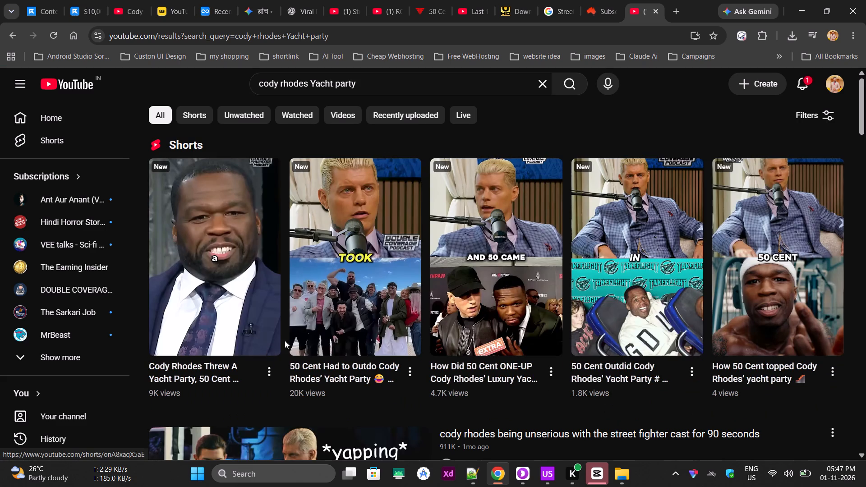
Open the Short "50 Cent Had to Outdo Cody Rhodes' Yacht Party" and replay its opening to examine the lower-half B-roll.
click(401, 272)
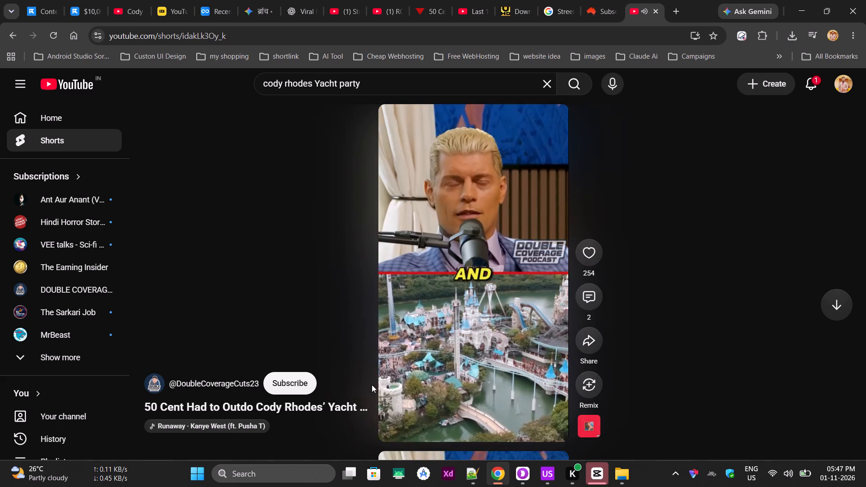
click(287, 409)
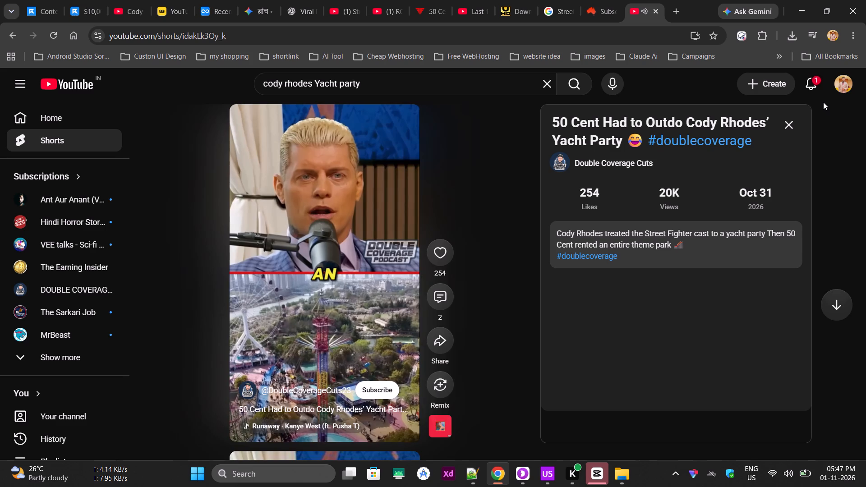
click(794, 127)
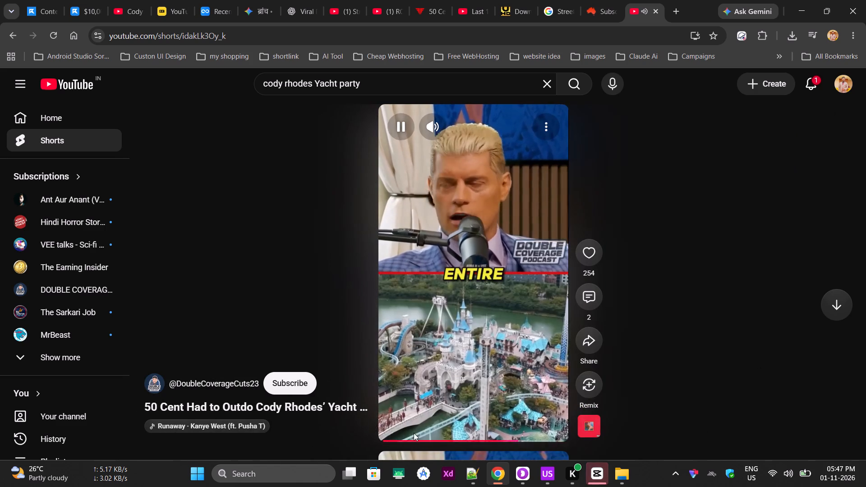
drag(418, 441, 350, 432)
click(660, 199)
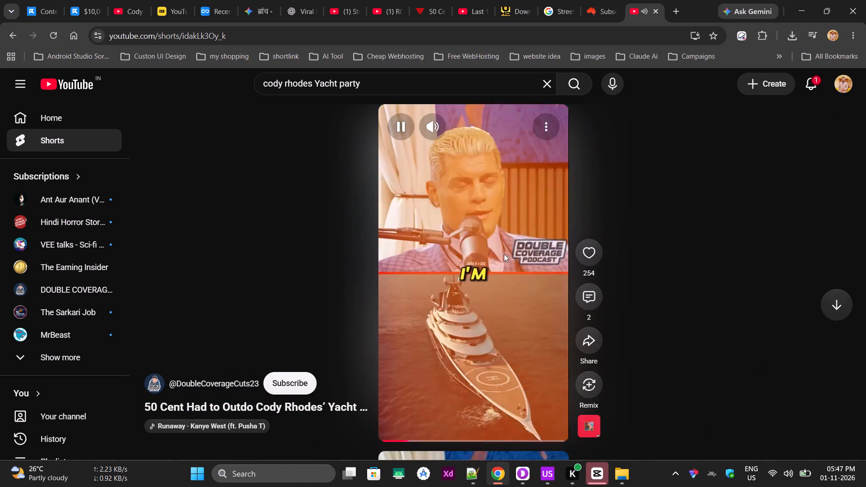
drag(427, 438, 364, 431)
click(332, 240)
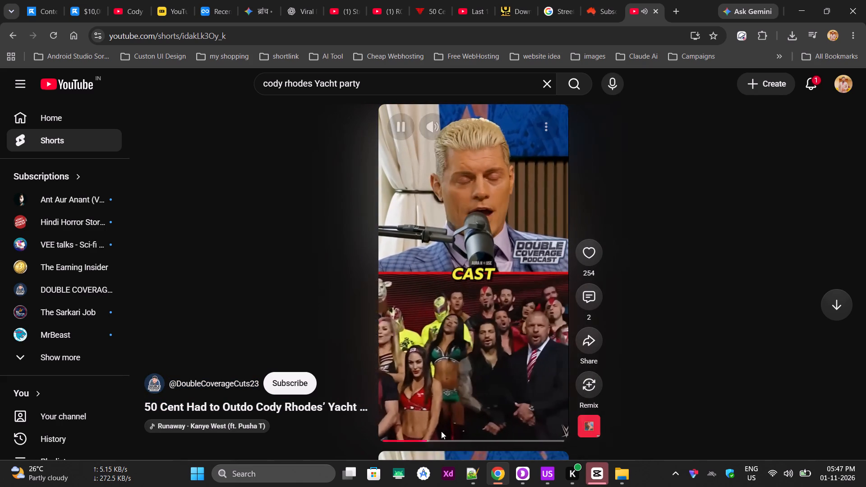
drag(408, 440, 397, 439)
click(439, 284)
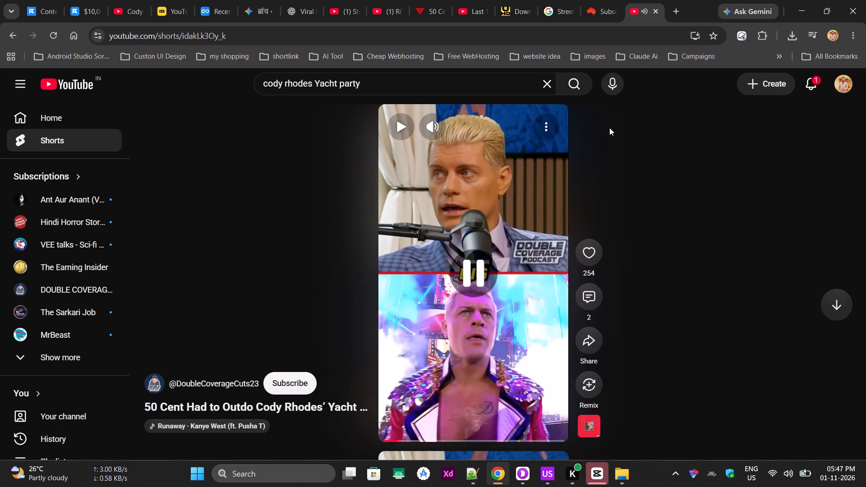
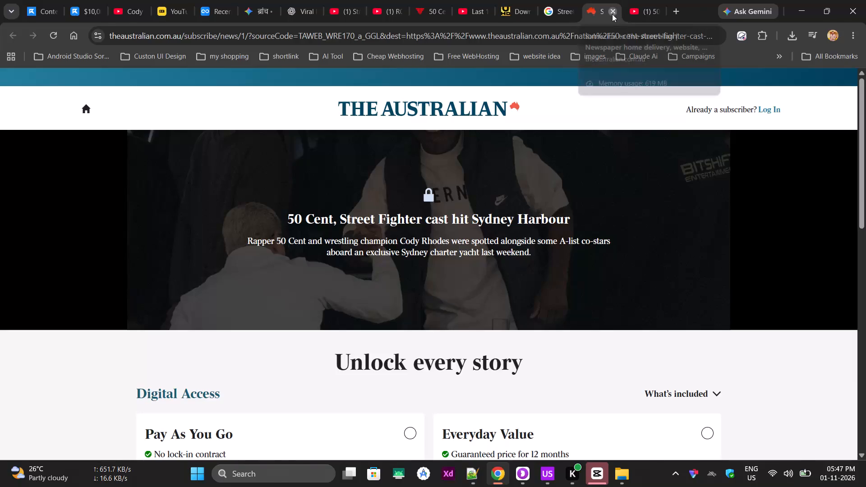
Reuse "cody rhodes Yacht" from the YouTube search text as a Google Images search and look over the results.
click(595, 1)
scroll(468, 201, up, 1)
click(369, 86)
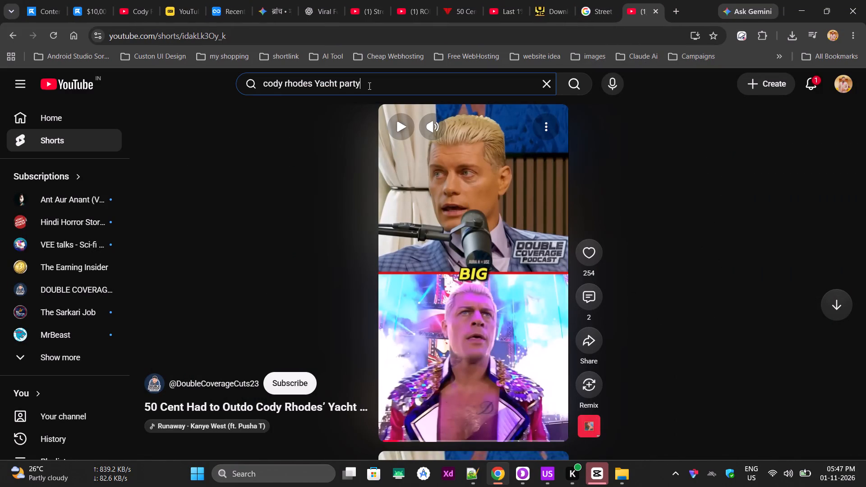
key(ctrl+a)
key(ctrl+c)
key(ctrl+c)
key(ctrl+c)
click(336, 87)
drag(336, 83, 218, 61)
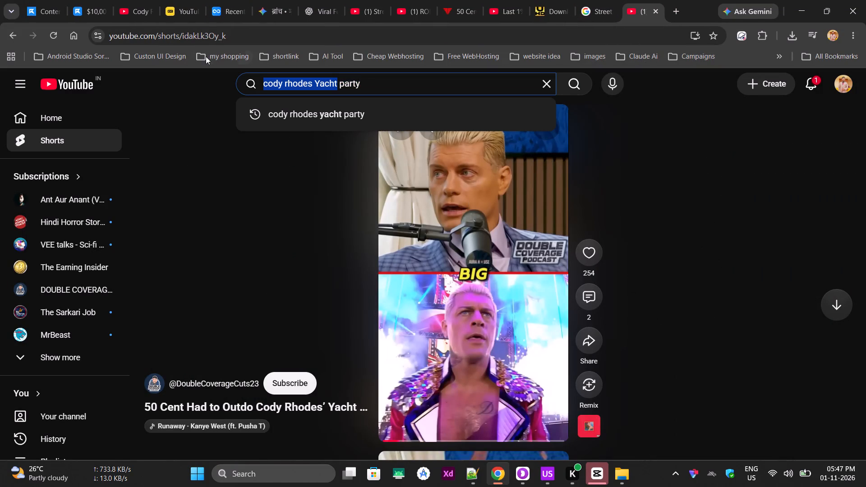
key(ctrl+c)
key(ctrl+c)
click(601, 0)
click(451, 87)
key(ctrl+a)
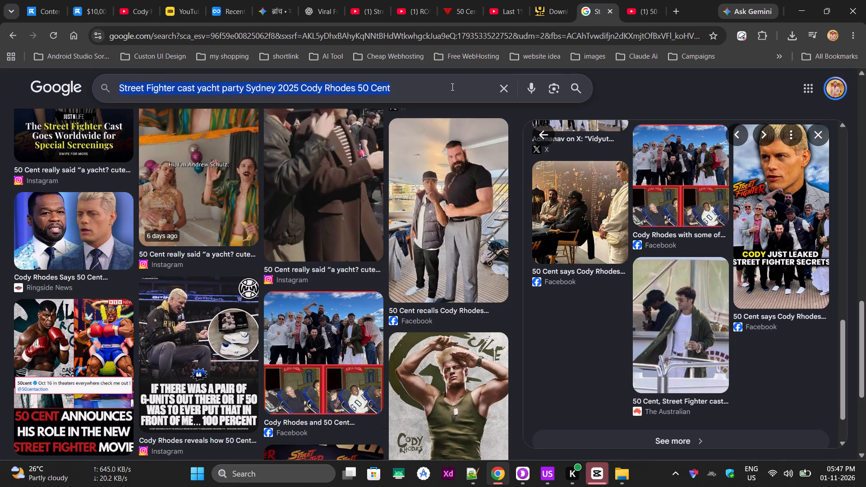
key(ctrl+v)
key(Return)
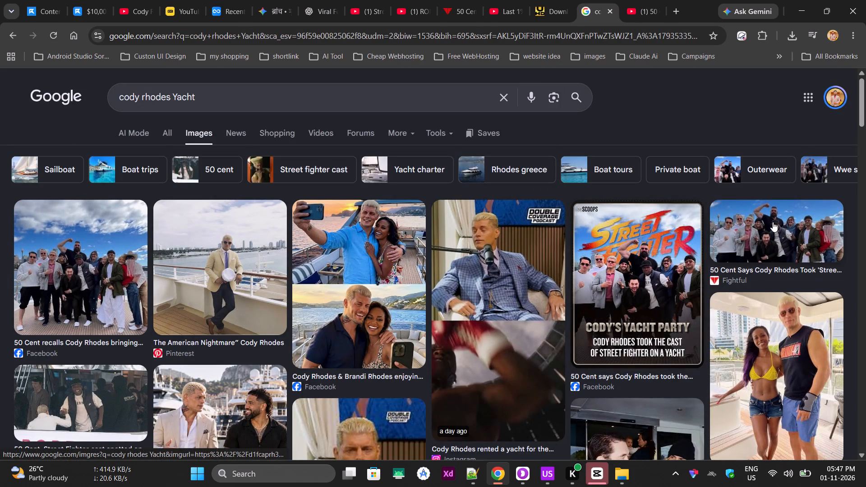
scroll(773, 222, down, 4)
scroll(167, 271, up, 5)
Shorten the Google Images query to "Yacht" and search again.
drag(170, 96, 0, 51)
key(Delete)
key(Delete)
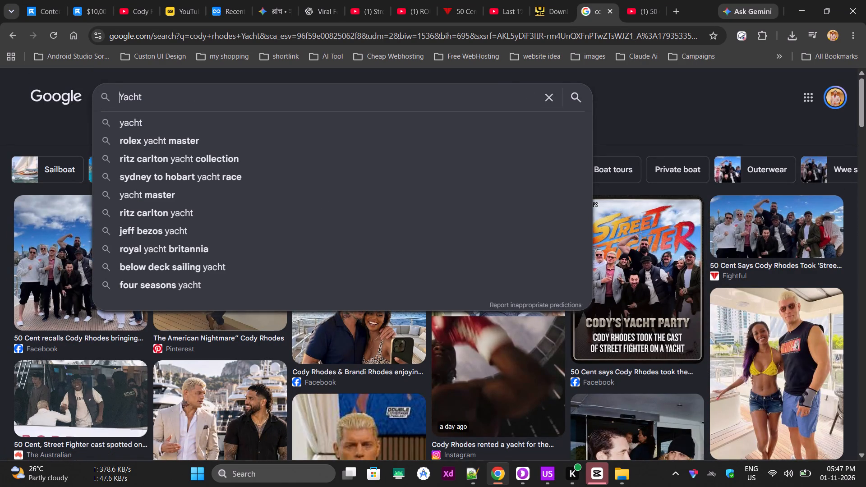
key(Return)
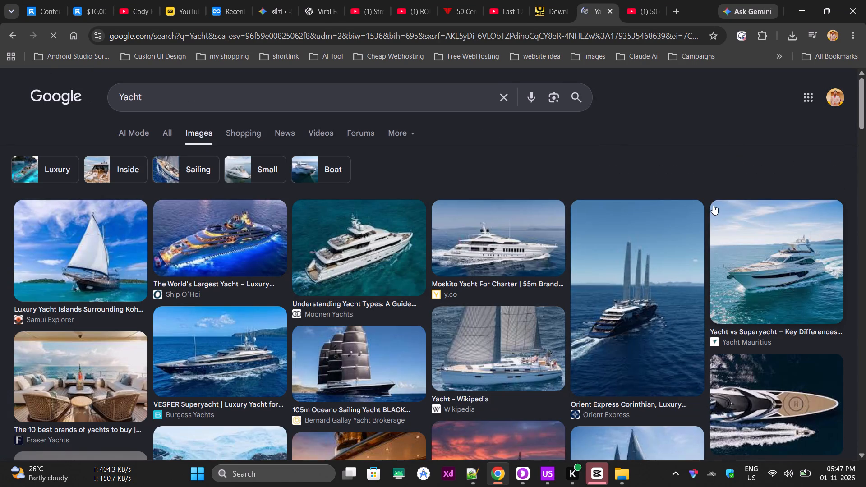
Copy the word "Yacht" from the Google Images query and search YouTube for it.
click(180, 92)
key(ctrl+a)
key(ctrl+c)
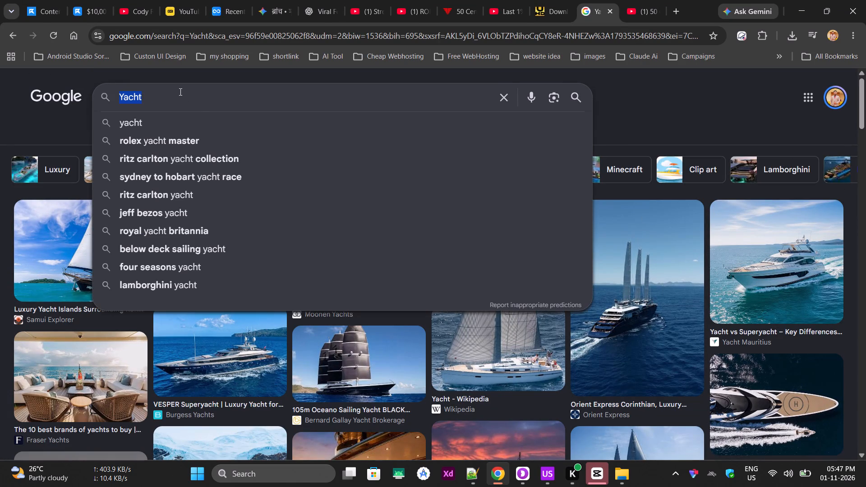
key(ctrl+c)
key(ctrl+c)
click(626, 0)
click(369, 88)
key(ctrl+a)
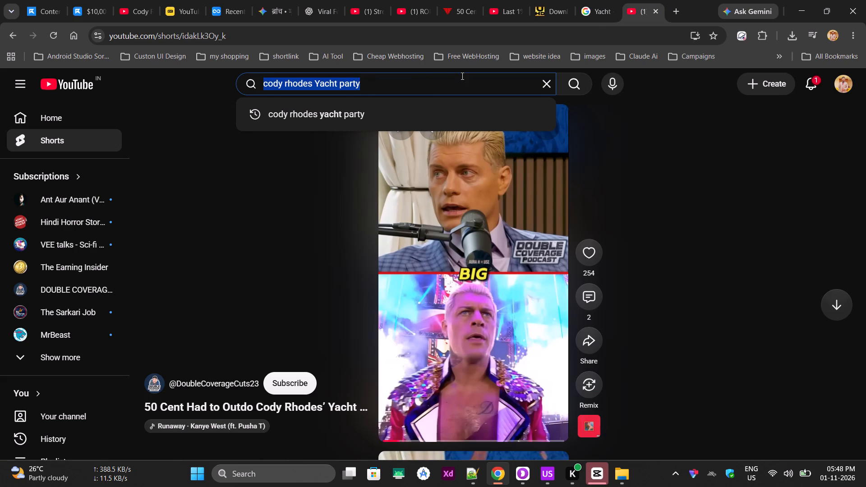
key(ctrl+v)
key(Return)
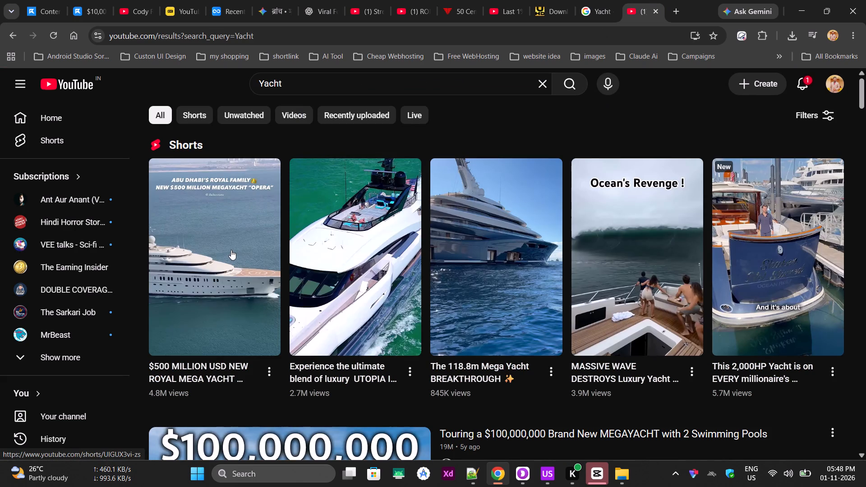
Look through the YouTube yacht results, both Shorts and full-length videos, for usable B-roll of yachts at sea.
scroll(422, 338, down, 15)
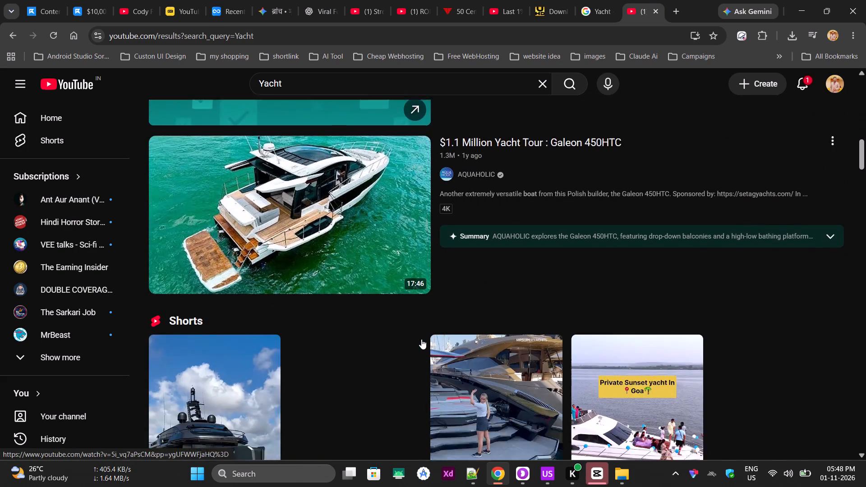
scroll(410, 326, up, 5)
scroll(410, 326, down, 10)
scroll(410, 326, up, 3)
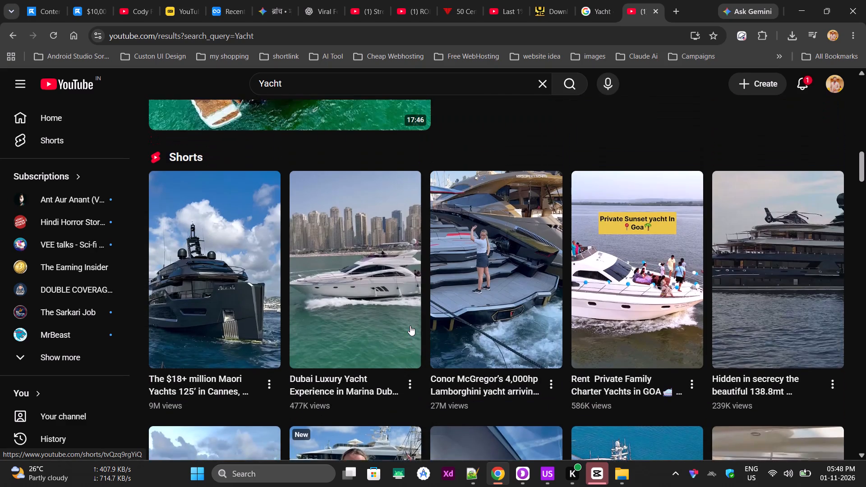
scroll(410, 326, down, 13)
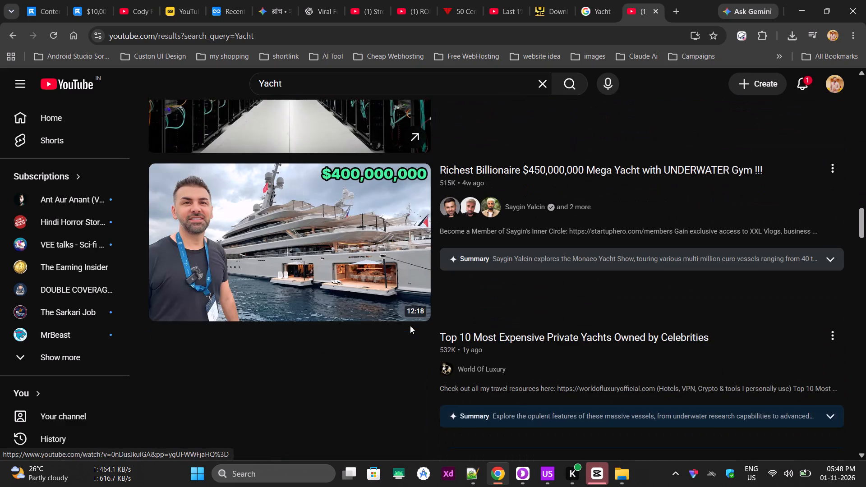
scroll(410, 326, down, 6)
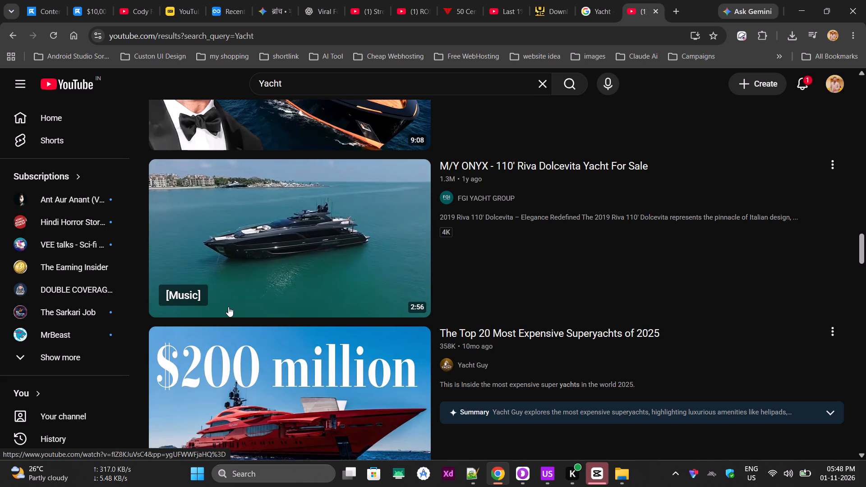
scroll(401, 252, down, 4)
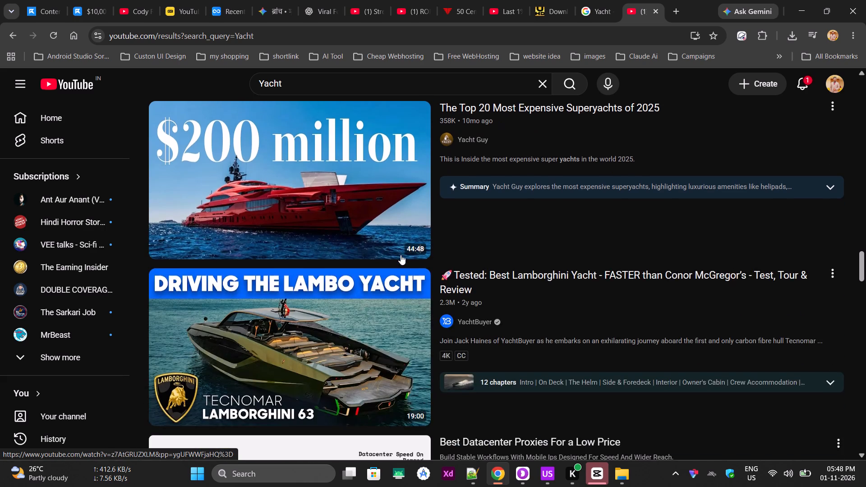
Skim the inline preview of the "Tested: Best Lamborghini Yacht" video to near its end.
scroll(401, 255, down, 5)
scroll(401, 255, up, 3)
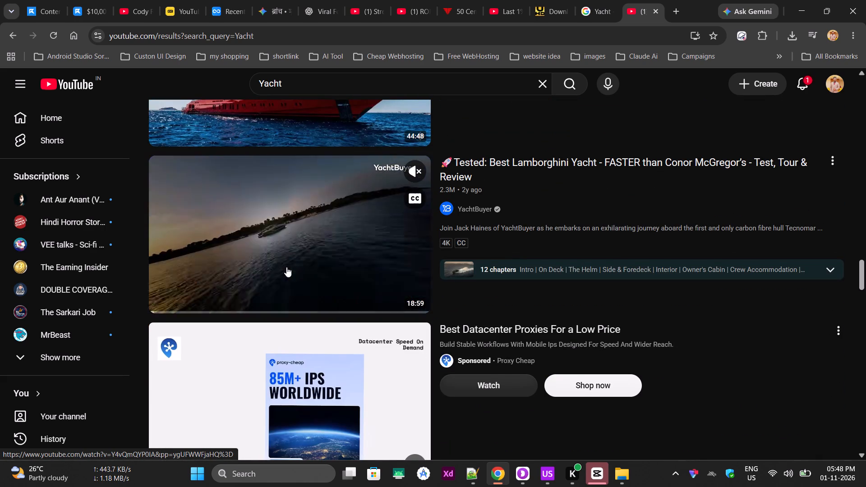
drag(205, 306, 285, 312)
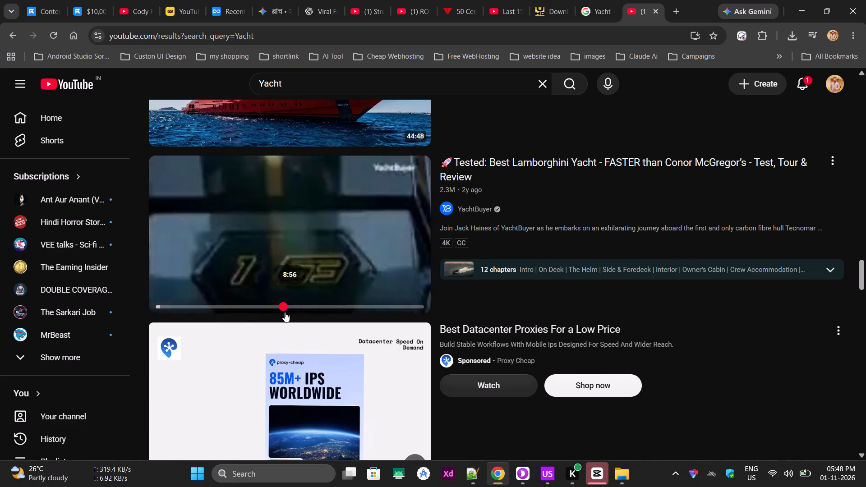
drag(285, 312, 410, 317)
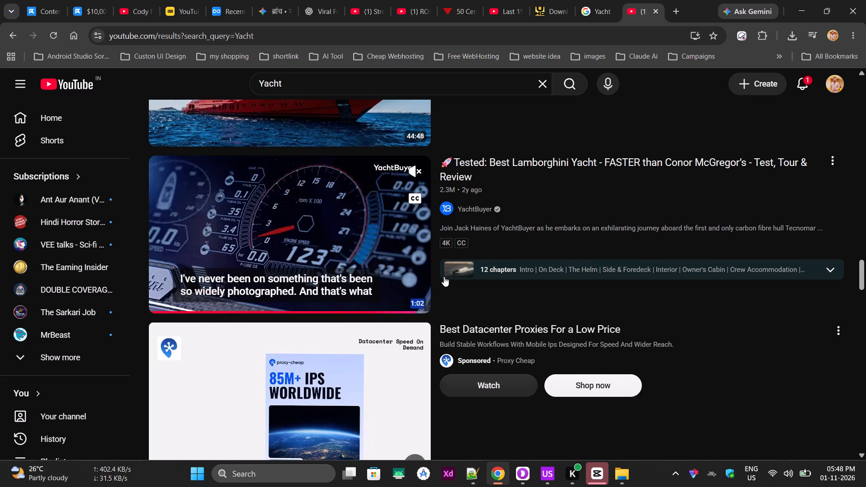
Check more yacht results, including the Majesty 140 and $100,000,000 megayacht tours, and return to the first row of Shorts.
scroll(444, 272, down, 11)
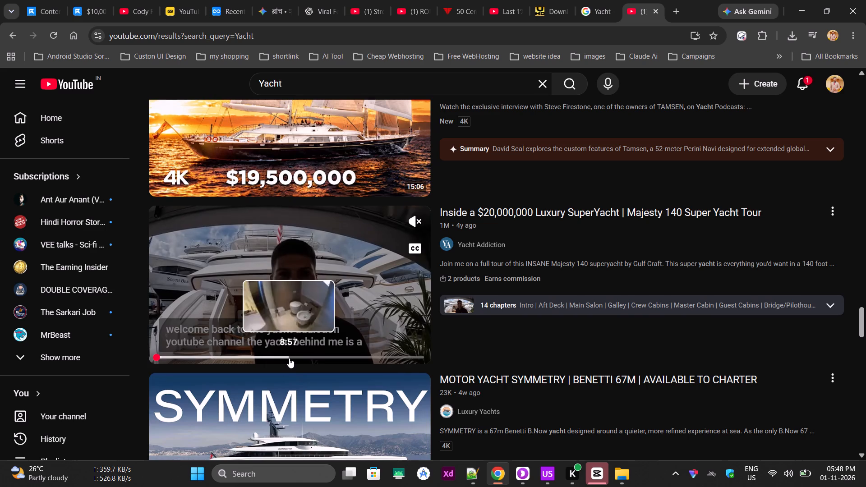
scroll(398, 287, down, 6)
scroll(314, 287, up, 11)
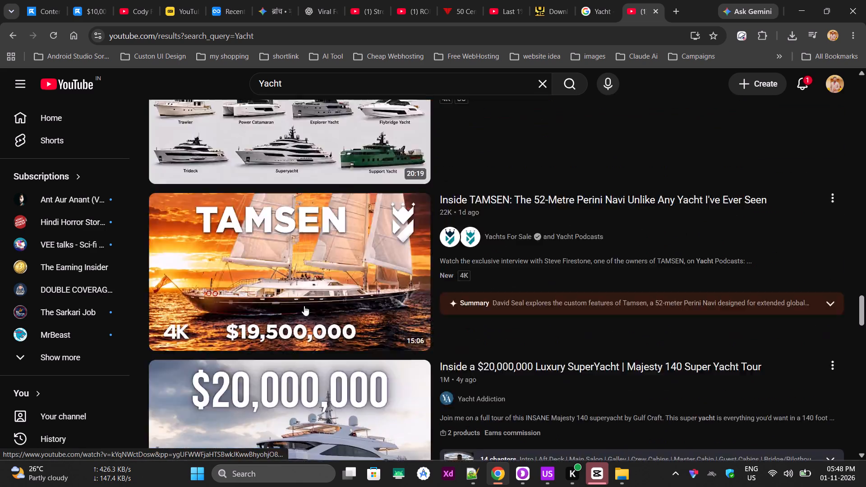
scroll(304, 306, up, 17)
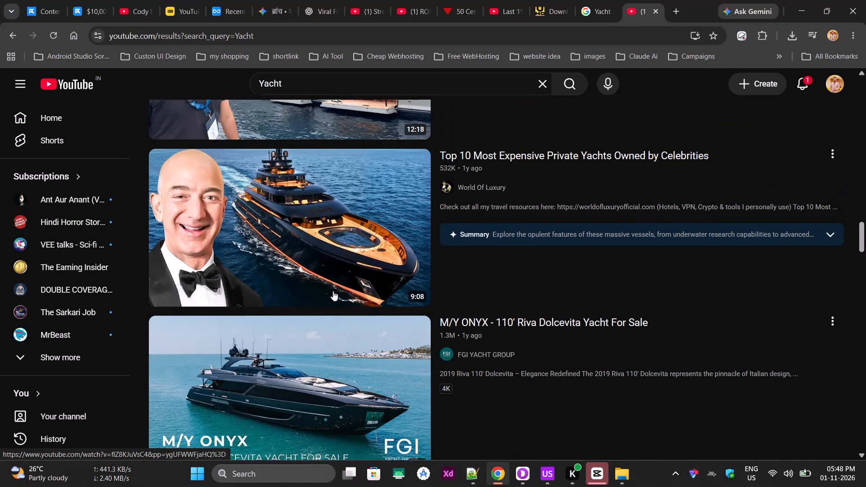
scroll(333, 291, up, 19)
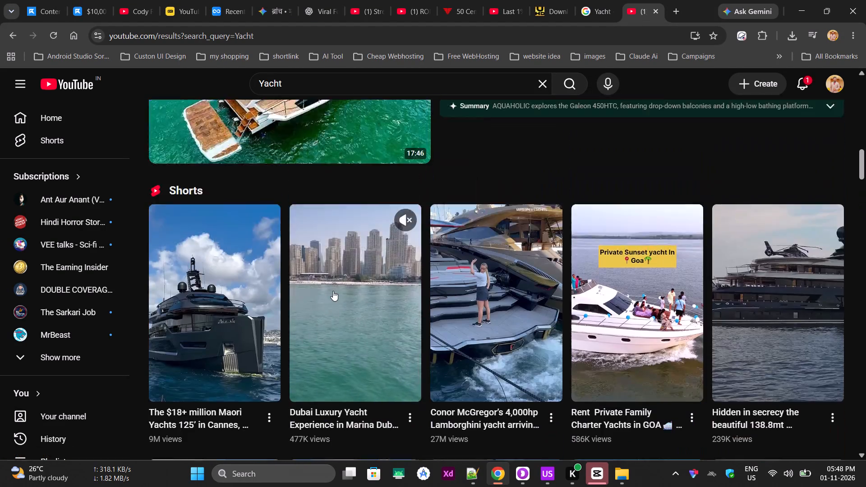
scroll(333, 291, up, 10)
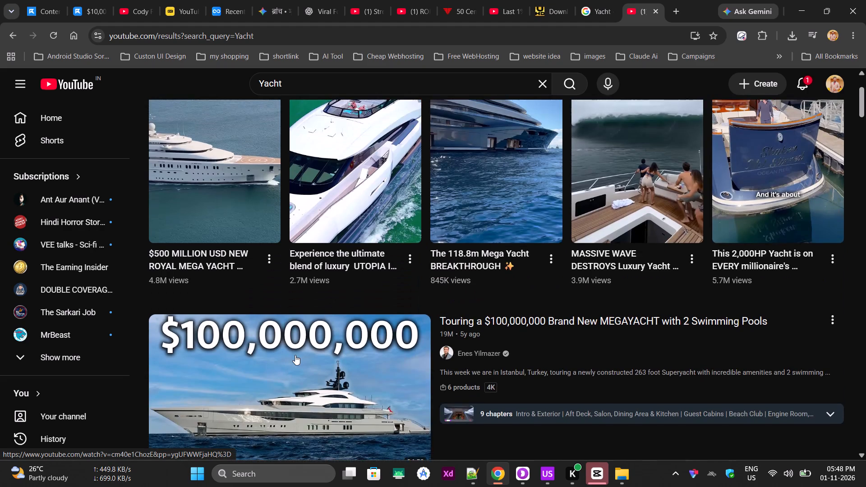
scroll(295, 355, down, 2)
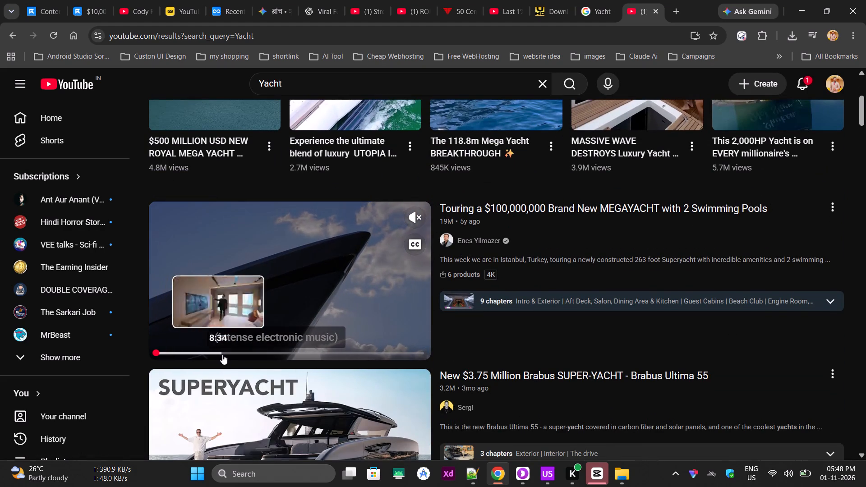
scroll(439, 316, up, 6)
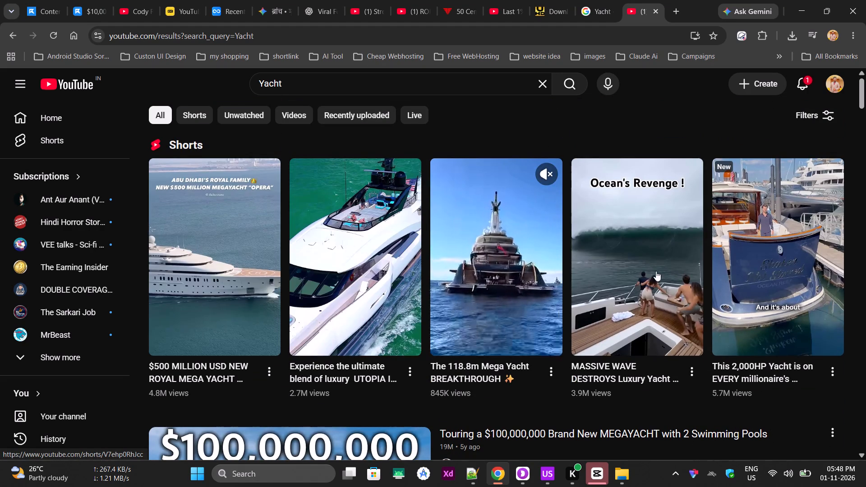
Go through the yacht results again and examine the M/Y ONYX Riva Dolcevita preview as possible B-roll.
scroll(418, 344, down, 11)
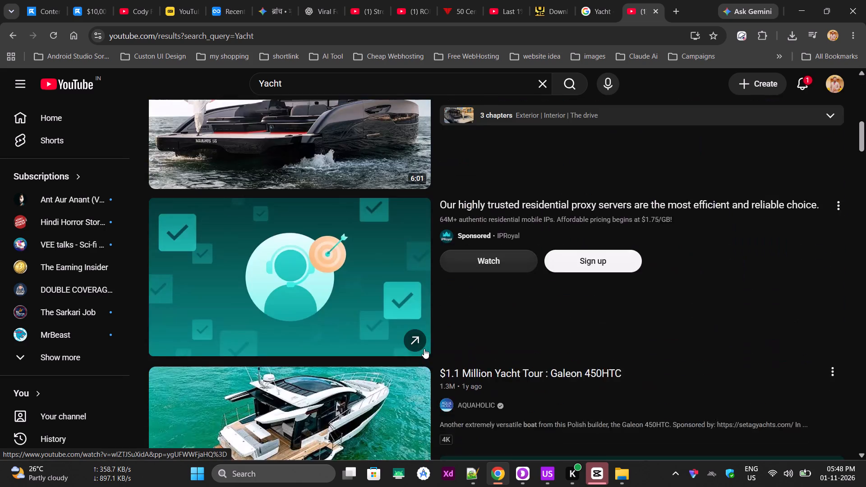
scroll(424, 349, down, 20)
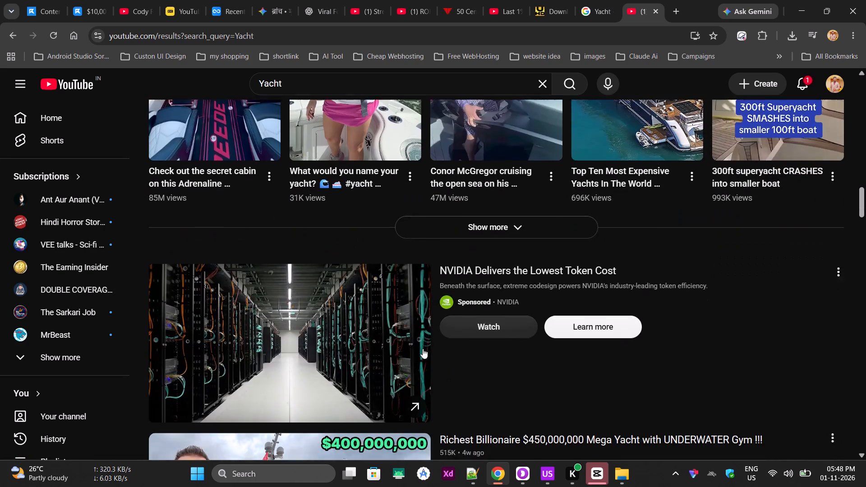
scroll(422, 349, down, 3)
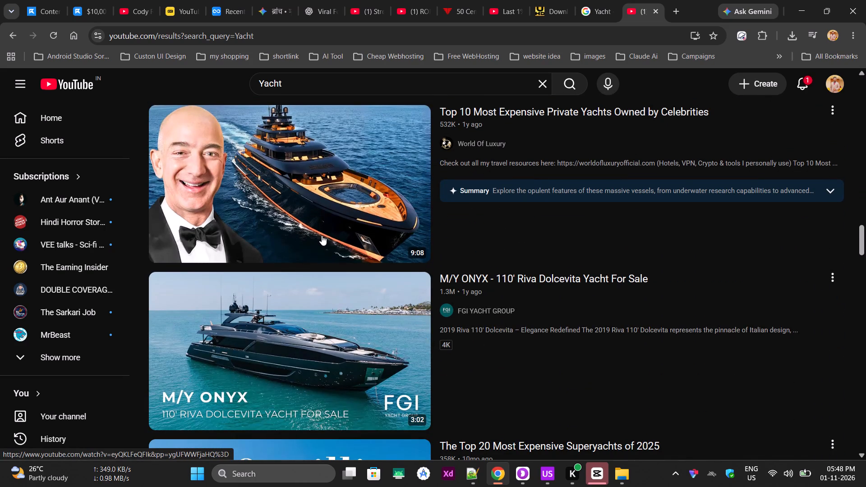
scroll(322, 235, up, 1)
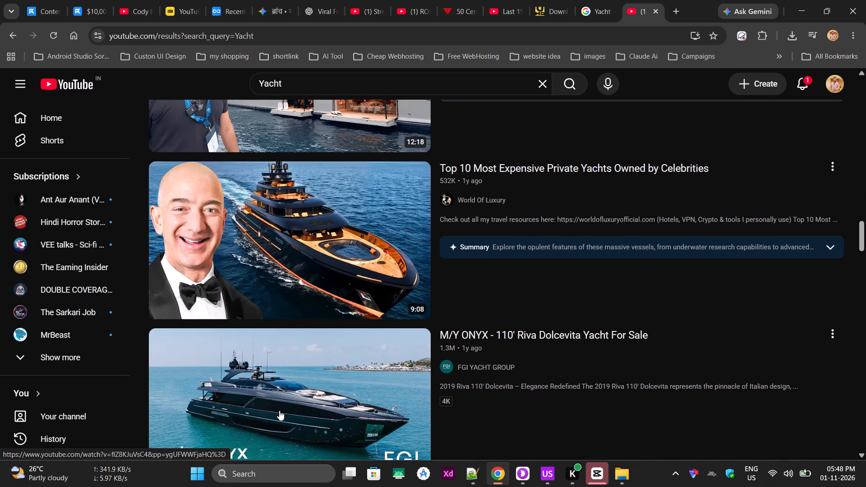
scroll(280, 405, down, 1)
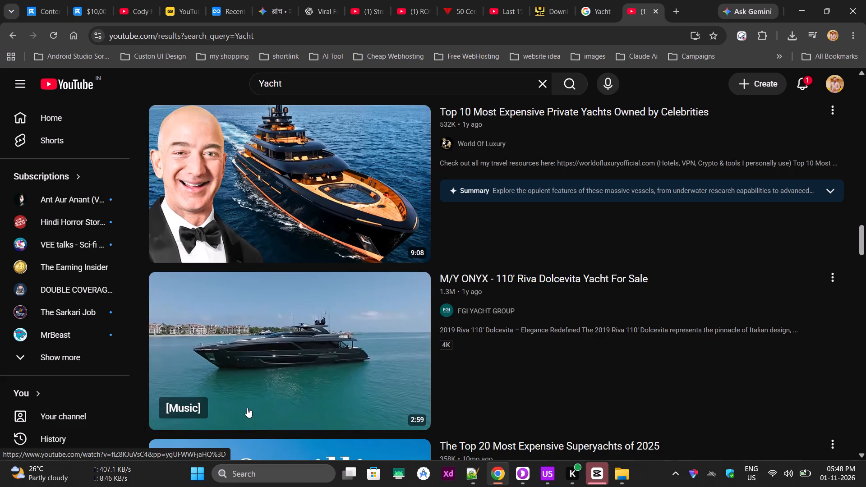
scroll(497, 403, down, 4)
Search YouTube for "yacht high seas" using the suggested query.
click(333, 77)
key(space)
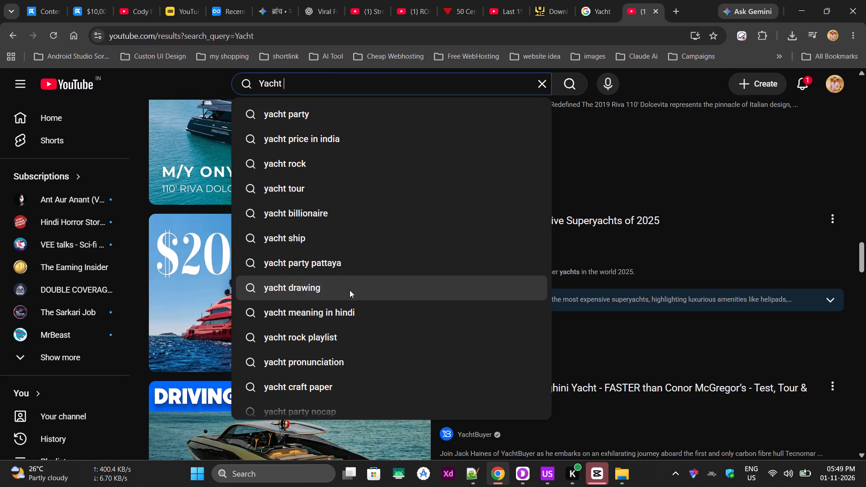
click(300, 84)
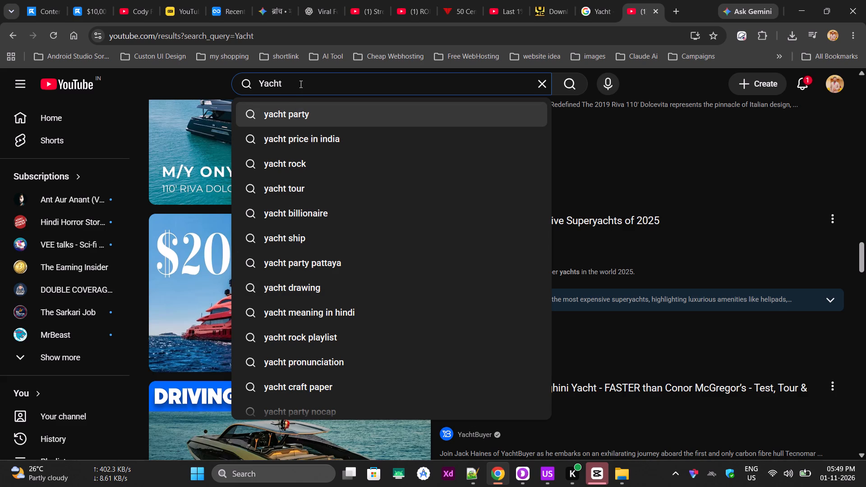
text(hig)
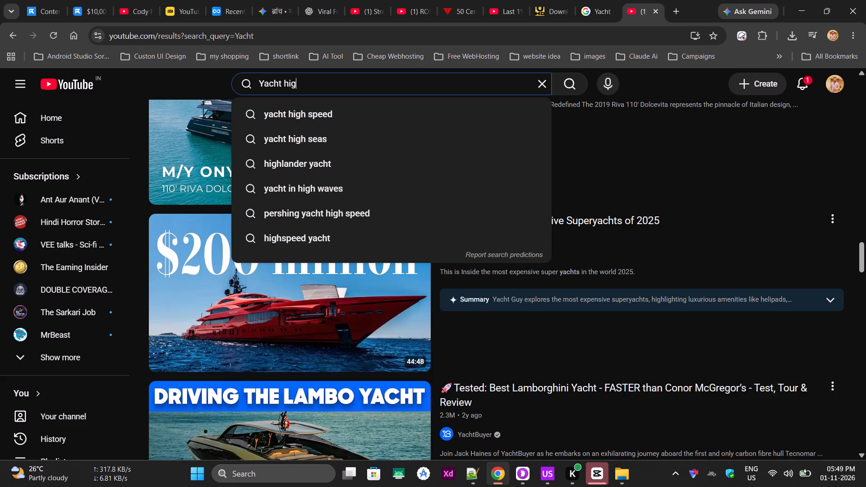
key(Down)
key(Down)
key(Return)
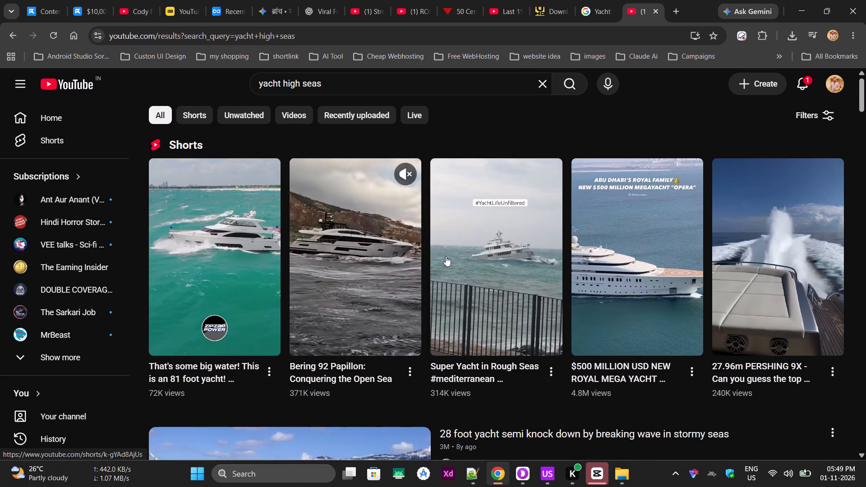
Look through the "yacht high seas" Shorts and full-length videos for usable B-roll of a yacht at sea.
scroll(271, 272, down, 5)
scroll(323, 345, down, 6)
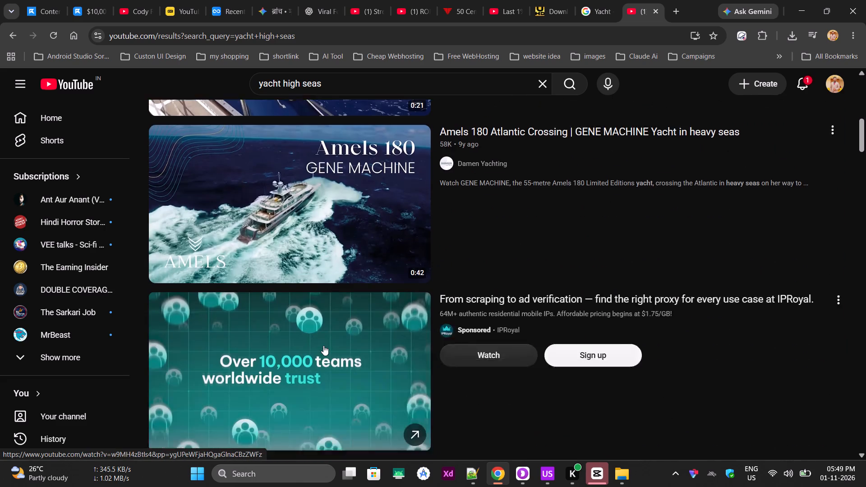
scroll(438, 364, down, 11)
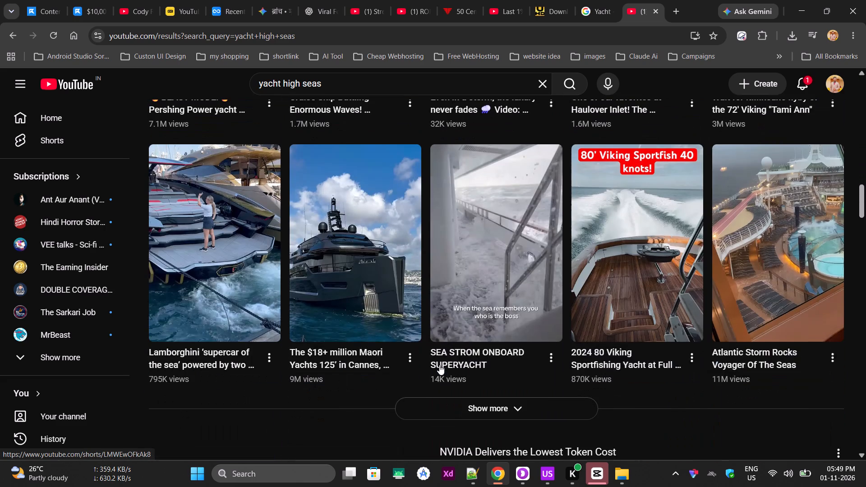
scroll(439, 365, down, 11)
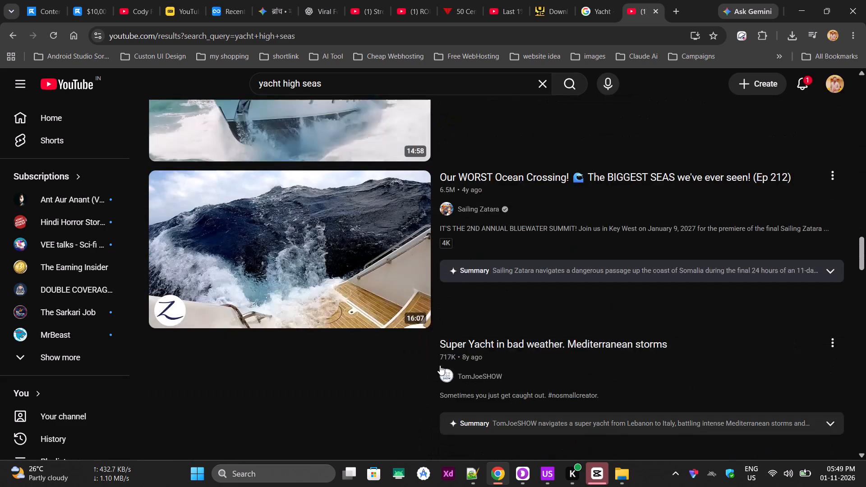
scroll(440, 365, up, 4)
scroll(338, 329, down, 4)
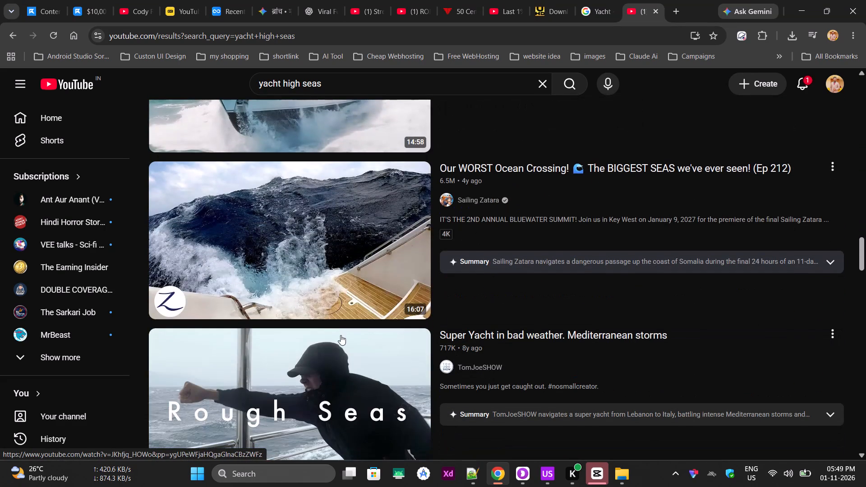
Return to the earlier "Yacht" results and examine the videos from the Lamborghini yacht test to the SYMMETRY charter video.
click(10, 35)
click(309, 83)
key(space)
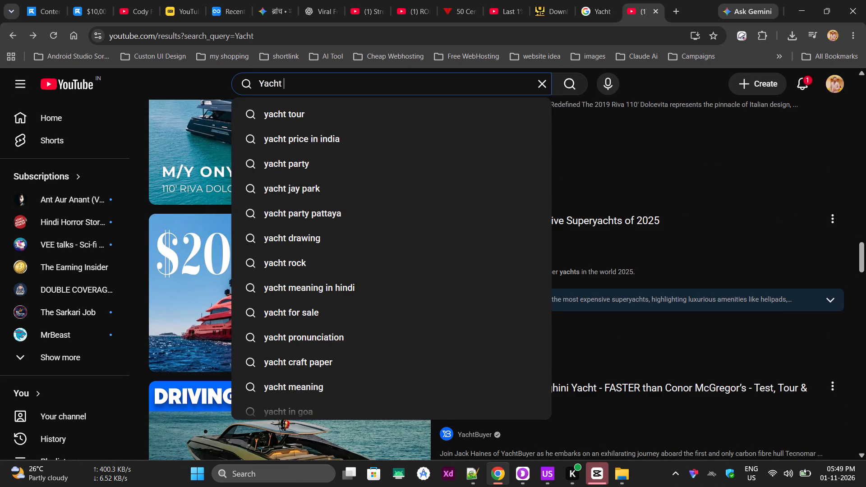
click(673, 80)
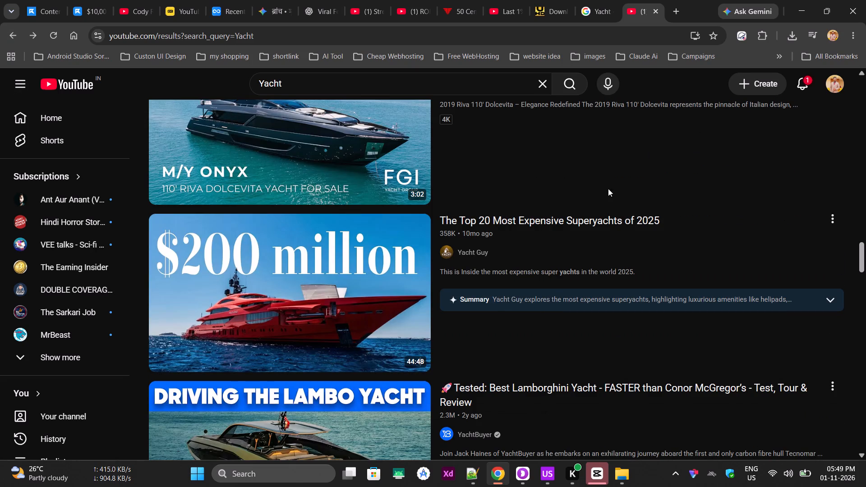
scroll(421, 369, down, 4)
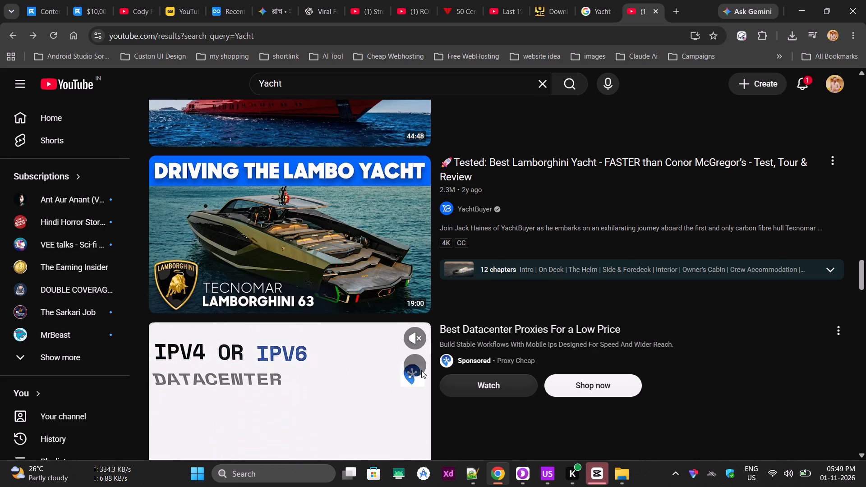
scroll(492, 384, down, 7)
scroll(433, 307, down, 3)
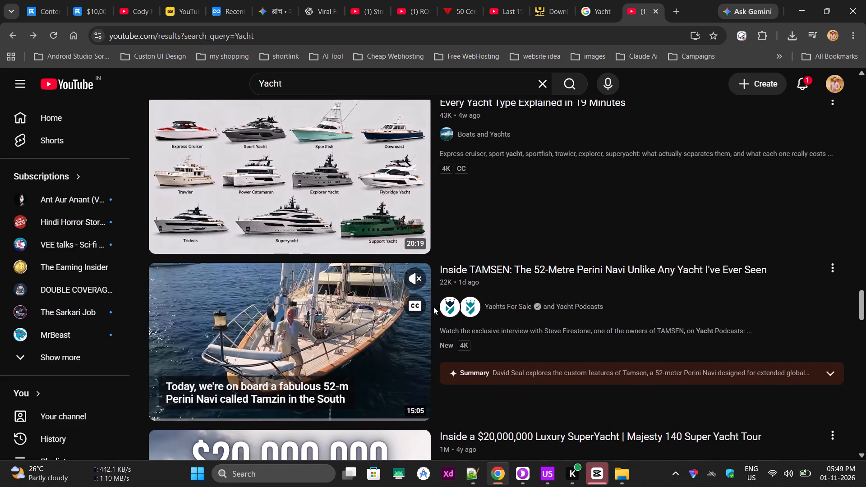
scroll(433, 307, down, 3)
scroll(433, 307, up, 5)
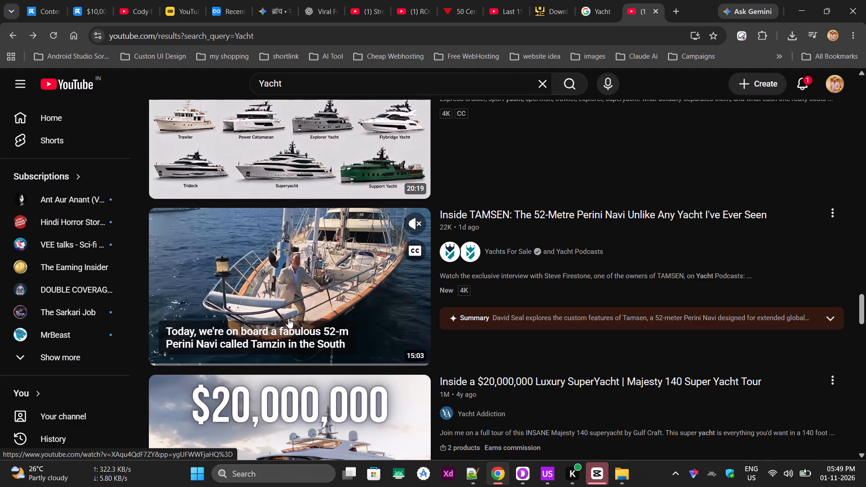
scroll(288, 318, down, 4)
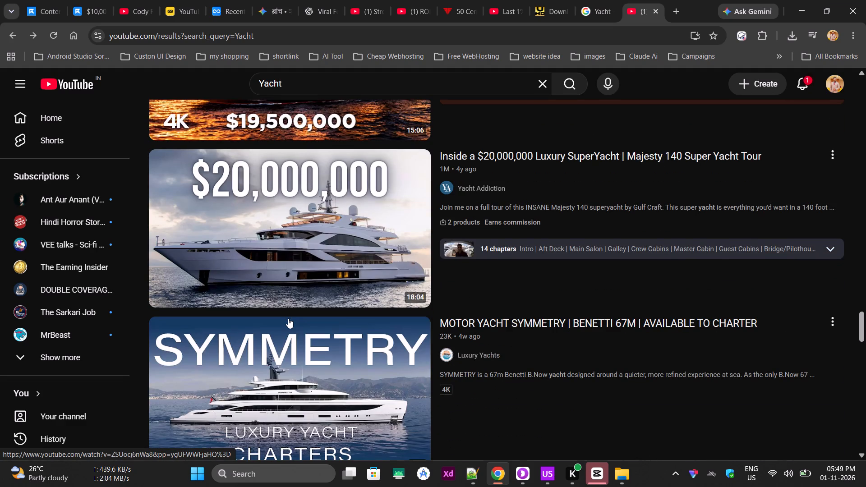
Skim the inline preview of "The Yacht That Quietly Outclasses the Competition | ALVA" for exterior shots, with preview captions turned off.
scroll(288, 318, down, 6)
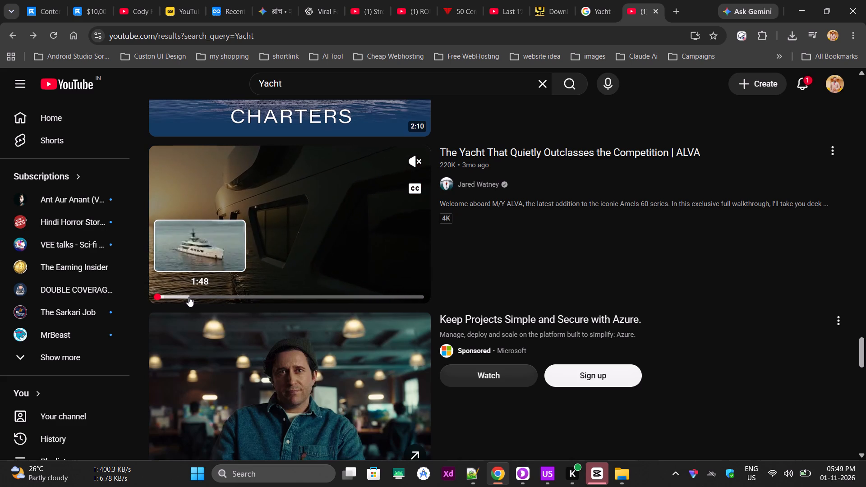
click(179, 295)
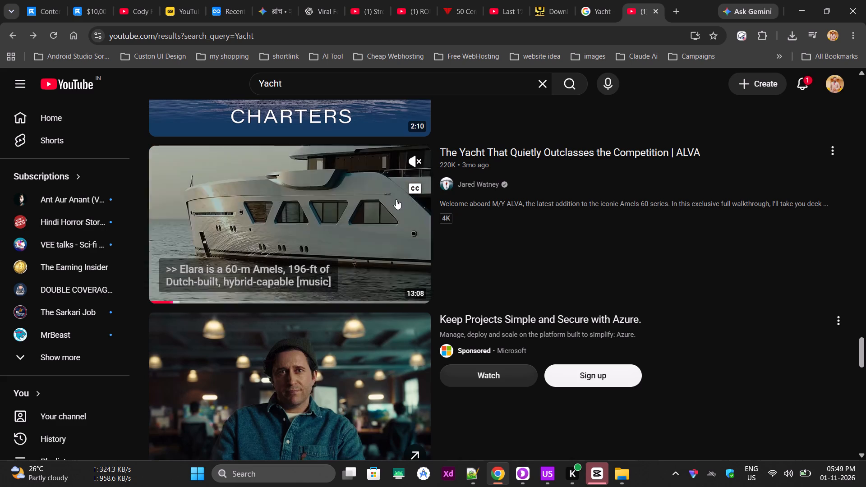
click(424, 190)
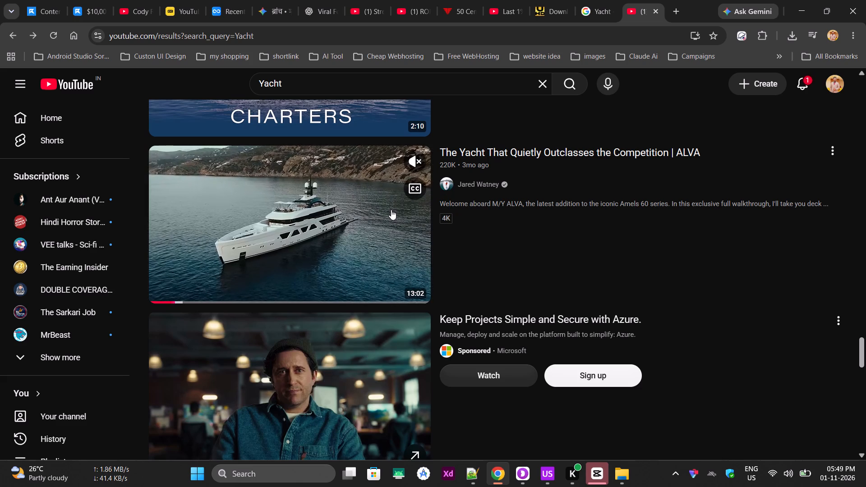
Check the remaining "Yacht" results, from the THIS IS IT catamaran tour to the next Shorts row, for B-roll.
scroll(433, 243, down, 5)
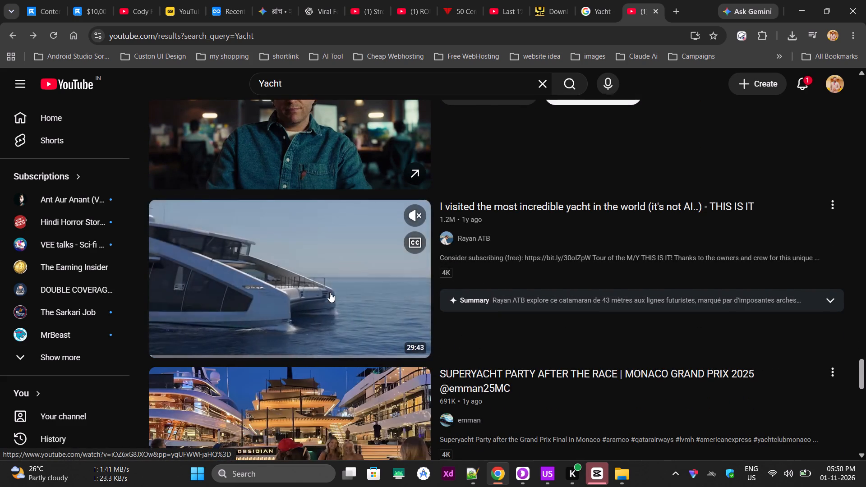
scroll(330, 292, down, 5)
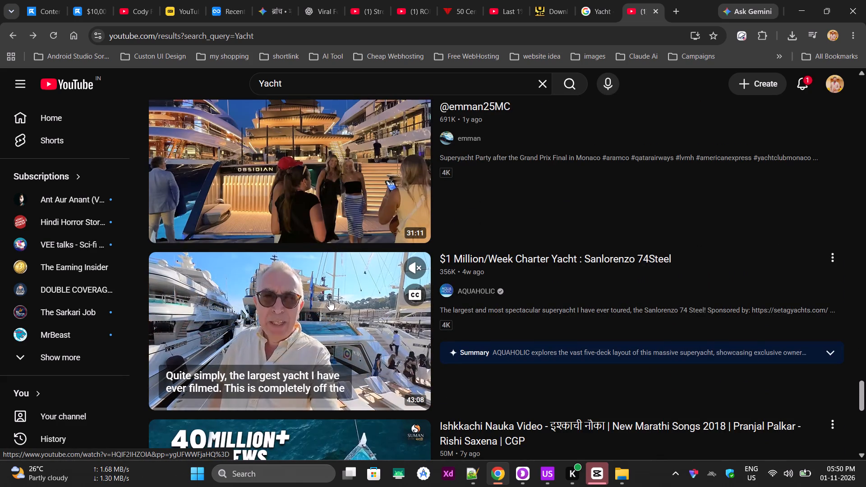
scroll(329, 300, down, 5)
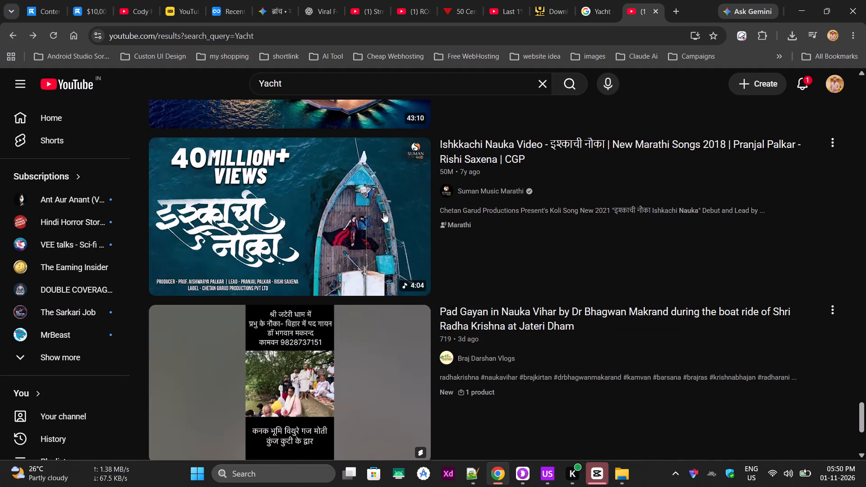
scroll(375, 239, down, 6)
scroll(382, 289, up, 6)
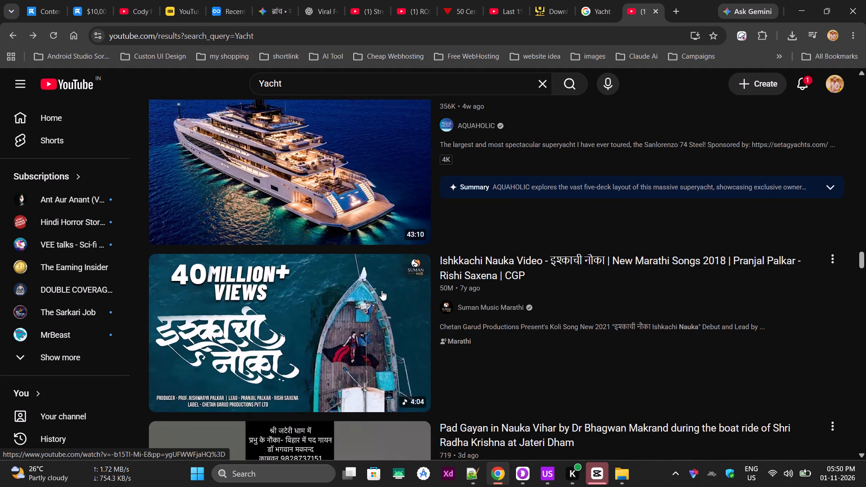
scroll(655, 354, down, 12)
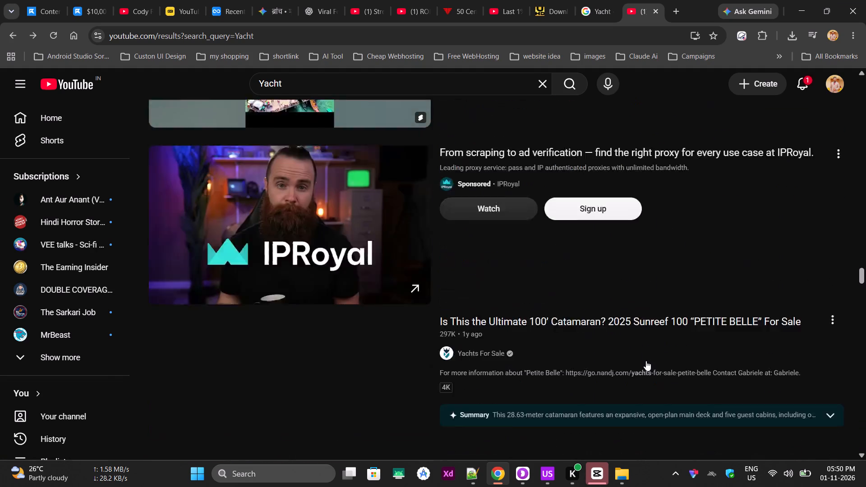
scroll(645, 359, down, 7)
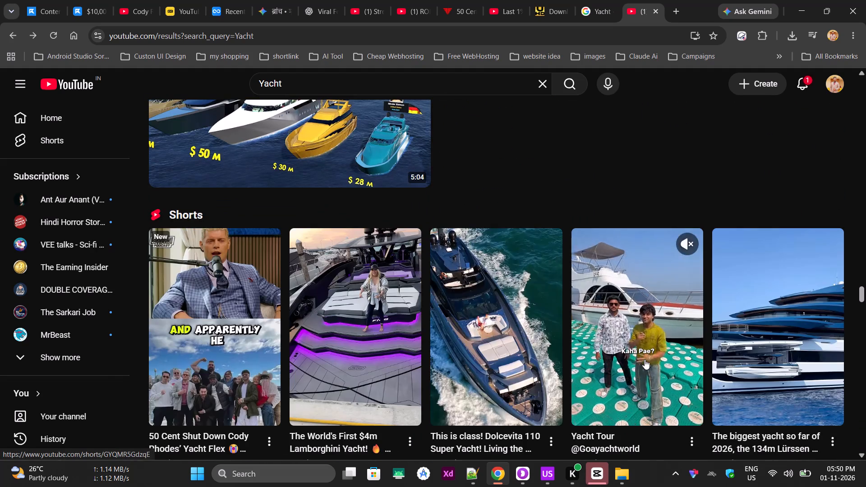
scroll(645, 359, up, 17)
scroll(644, 310, up, 20)
scroll(644, 310, up, 6)
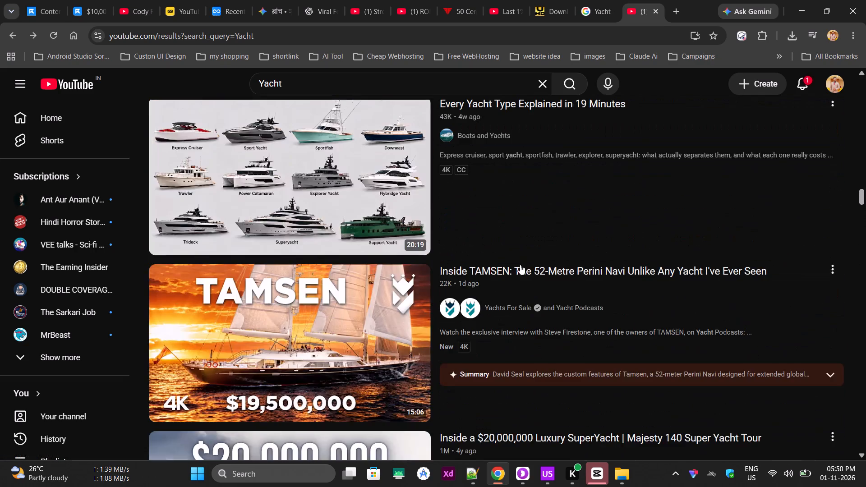
scroll(329, 151, up, 7)
Search YouTube for "yacht cinematic" using the suggested query.
click(324, 86)
key(space)
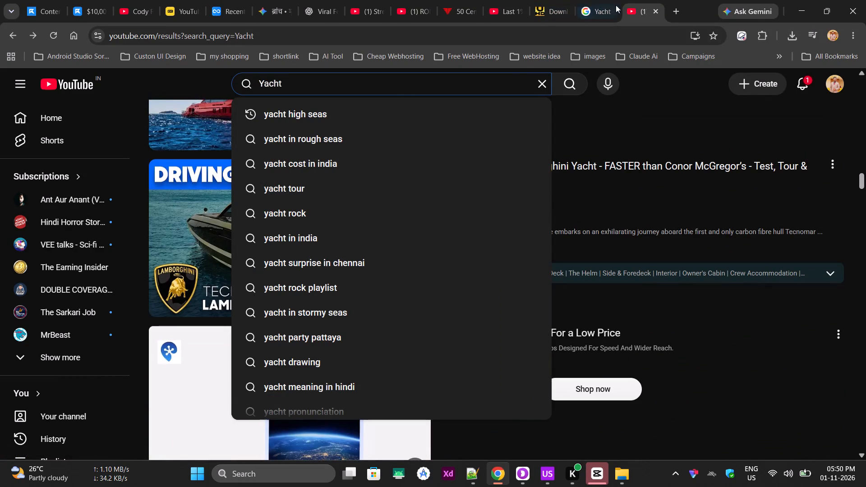
key(BackSpace)
text(se)
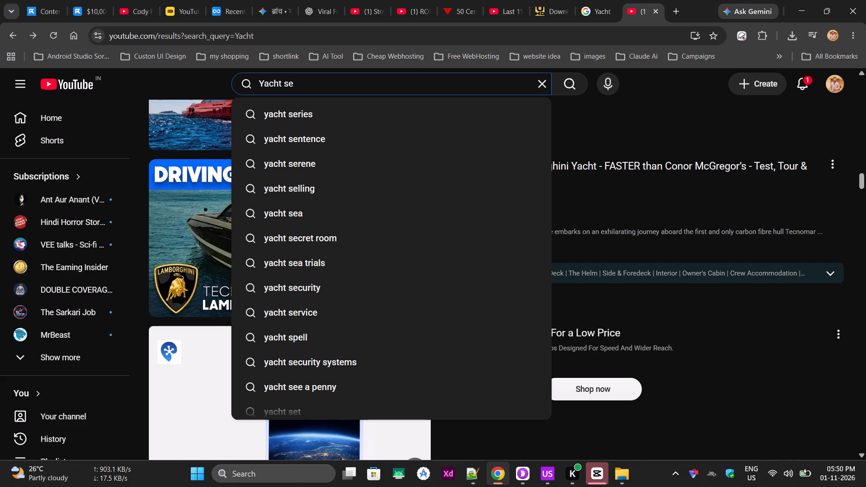
text(nam)
text(ati)
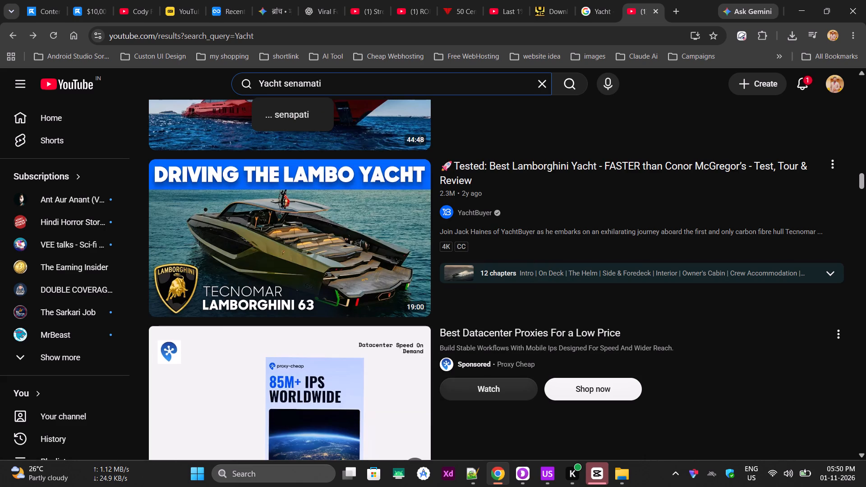
key(c)
key(Left)
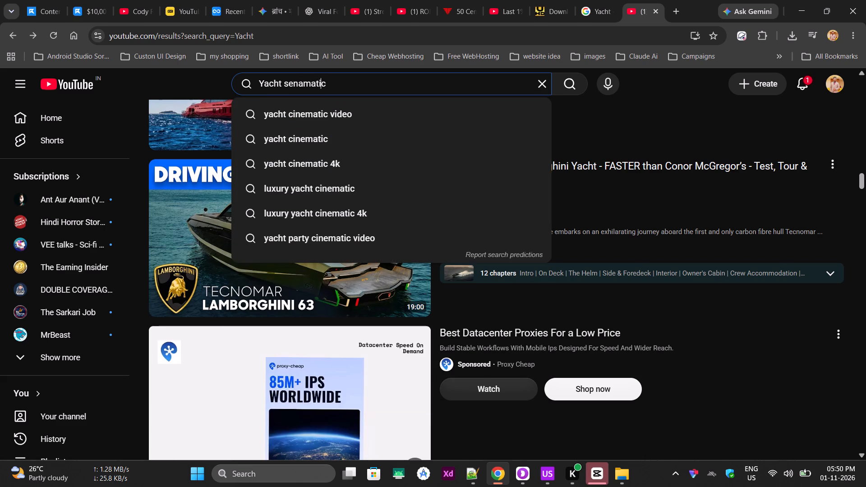
key(Down)
key(Down)
key(Return)
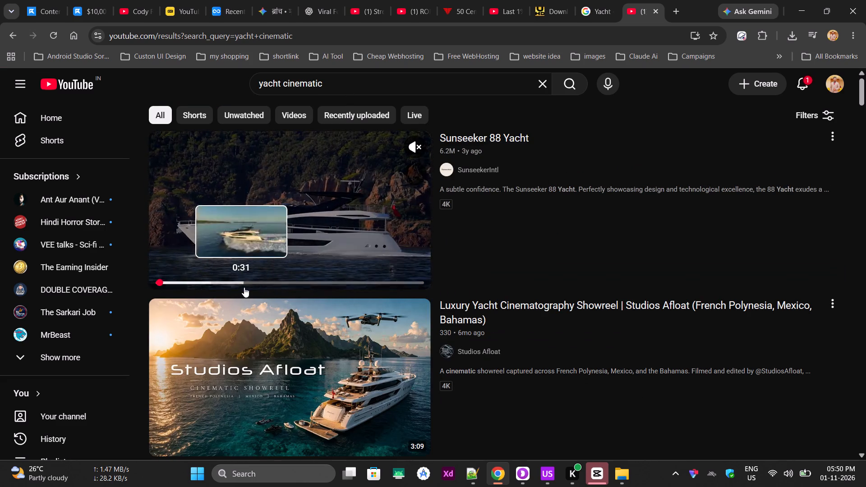
Open the "Sunseeker 88 Yacht" video, copy its link, and return to the search results.
click(331, 191)
click(334, 31)
key(ctrl+c)
key(ctrl+c)
click(5, 33)
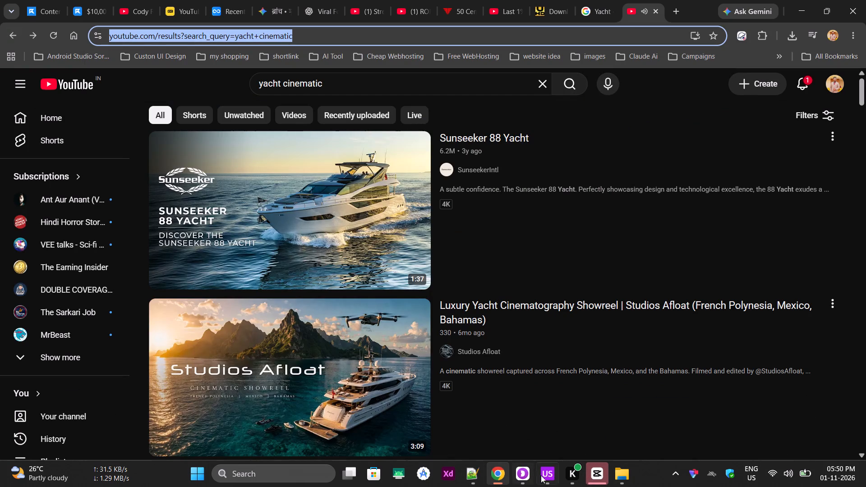
Launch the YouTube Download Tool (yt) and download the Sunseeker 88 Yacht video from the copied link as 2160p MP4.
click(290, 477)
text(yt)
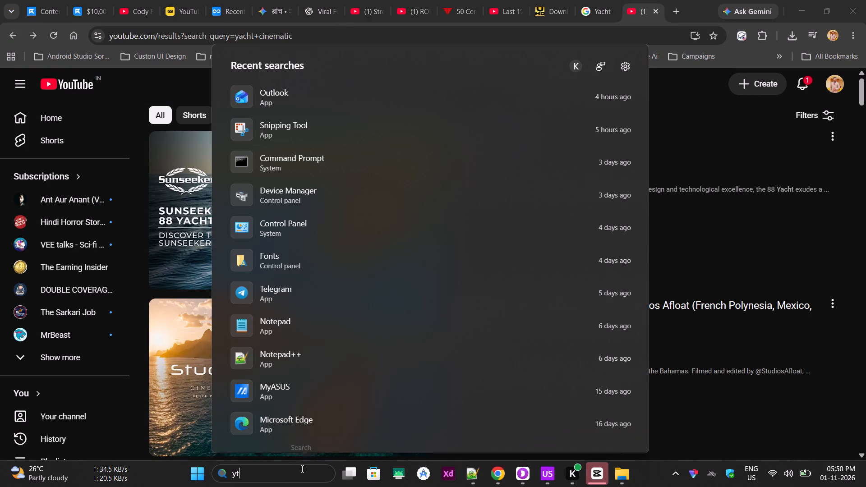
key(Return)
right_click(513, 184)
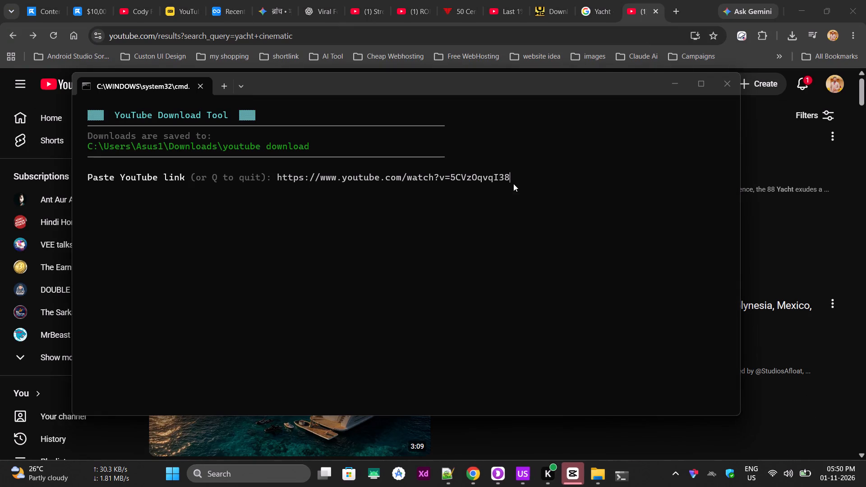
key(Return)
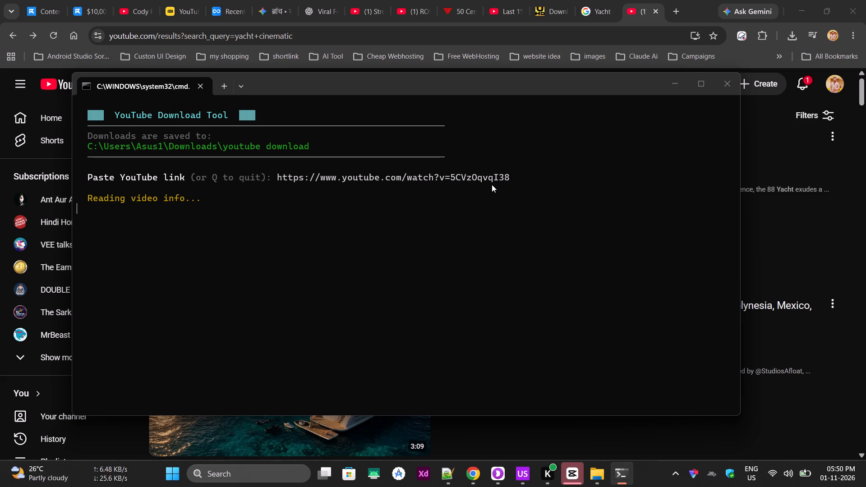
key(Down)
key(Return)
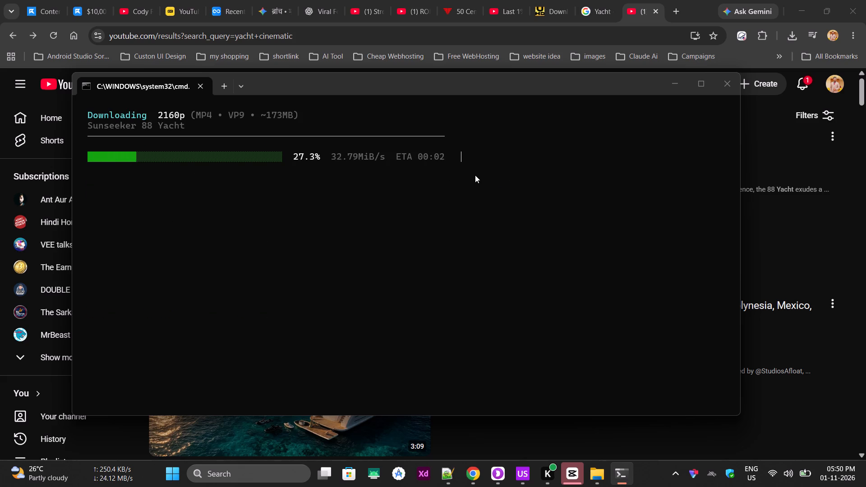
Check the Sunseeker 88 Yacht download in the youtube download folder, then close the download tool once the file is saved.
click(599, 481)
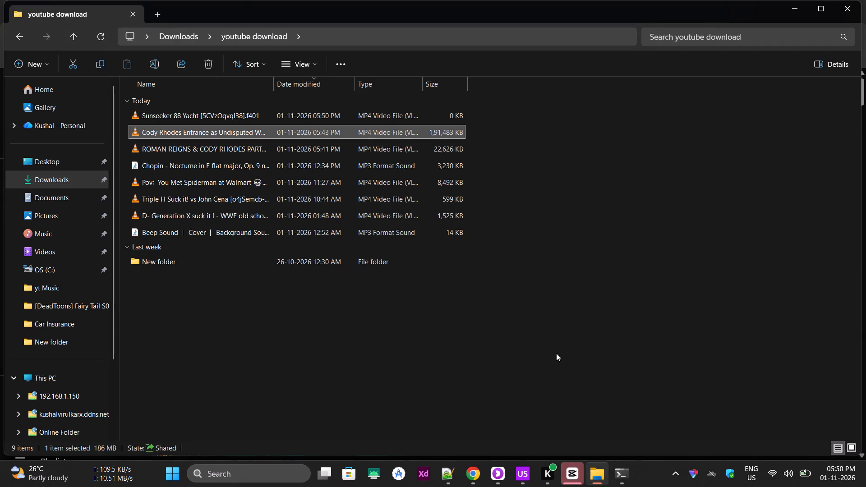
double_click(556, 333)
drag(557, 333, 528, 329)
double_click(106, 41)
key(alt+Tab)
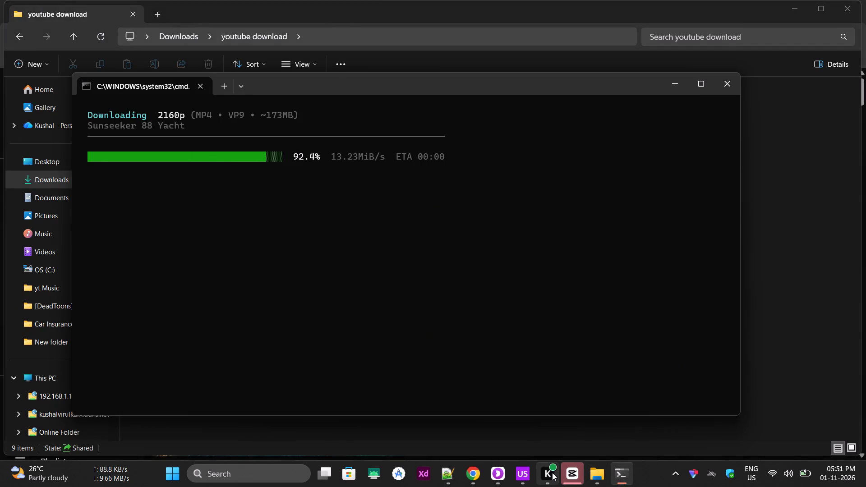
click(571, 473)
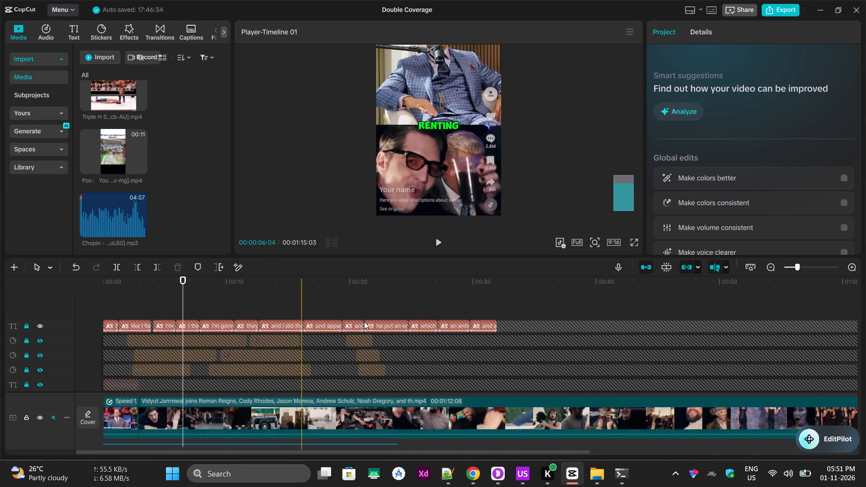
scroll(368, 318, up, 6)
drag(234, 287, 221, 286)
key(alt+Tab)
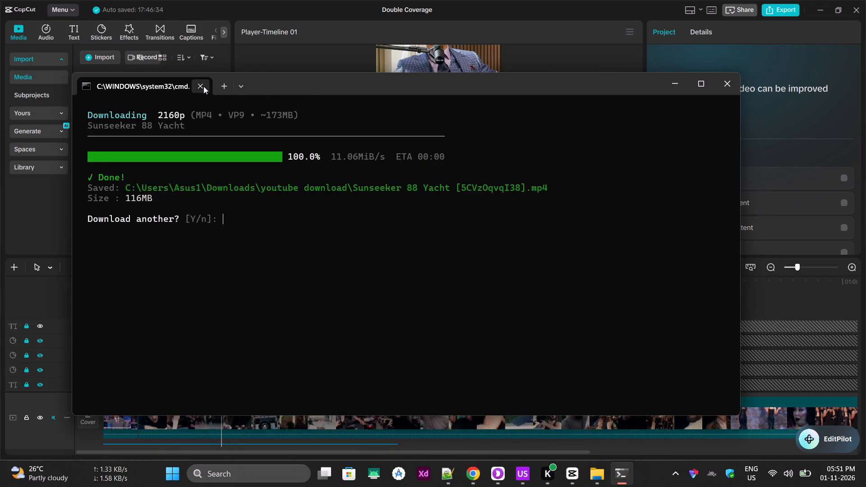
click(201, 86)
Place the Sunseeker 88 Yacht video from the youtube download folder on a new track above the captions, starting at about 9 seconds in CapCut.
key(alt+Tab)
key(alt+Tab)
alt+click(389, 172)
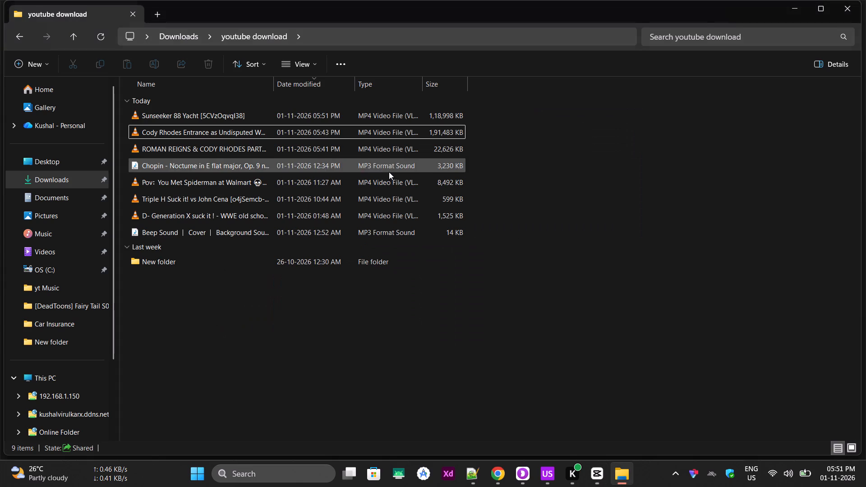
click(150, 115)
click(102, 39)
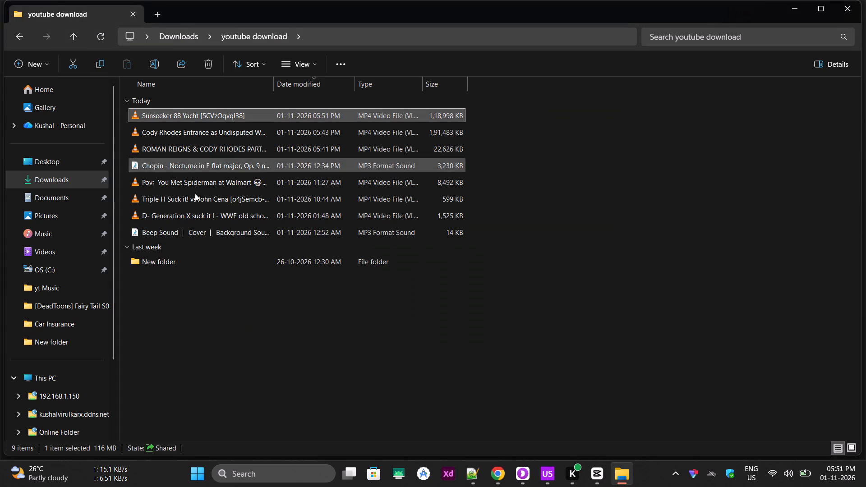
click(258, 312)
drag(158, 111, 594, 467)
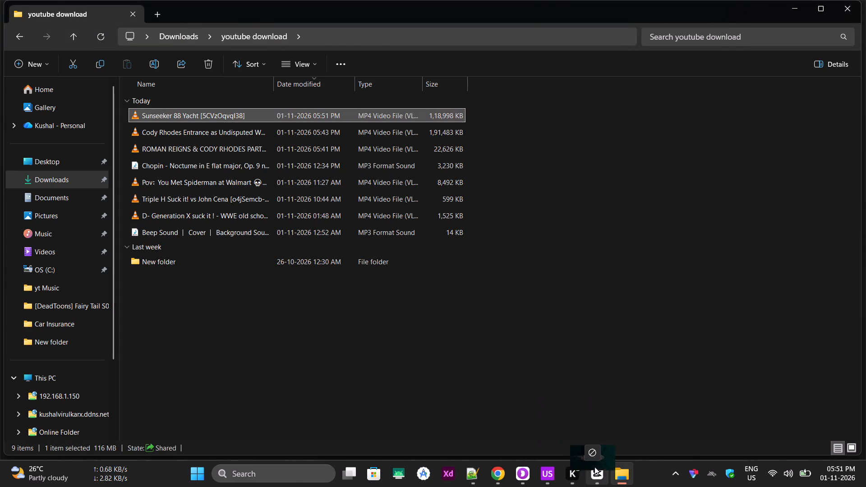
drag(594, 467, 209, 299)
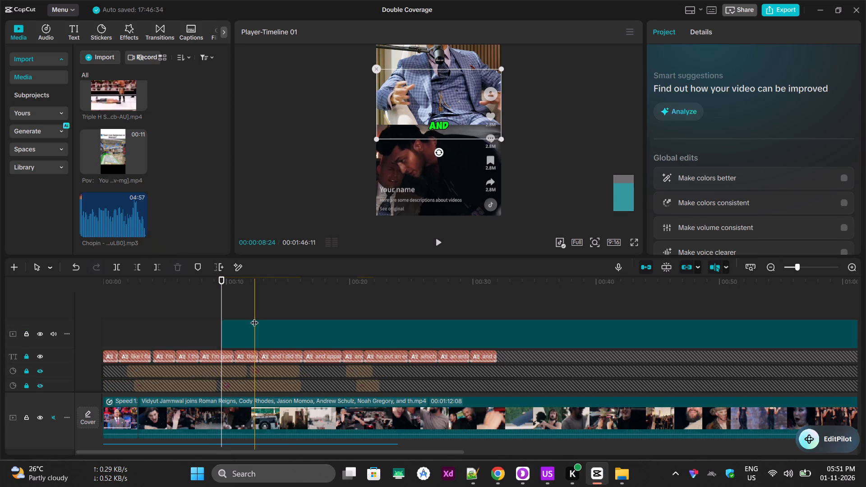
Find the shot of the yacht cruising from the side and trim away the Sunseeker clip's footage before 00:00:24:13.
key(space)
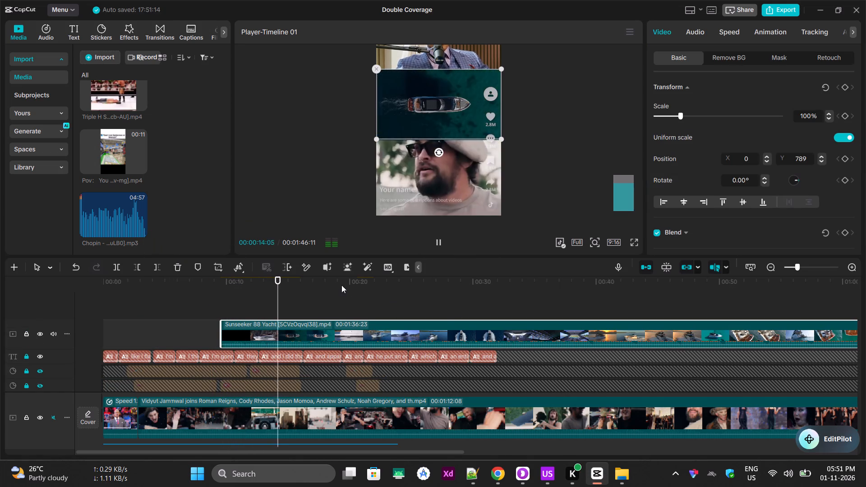
drag(304, 287, 452, 300)
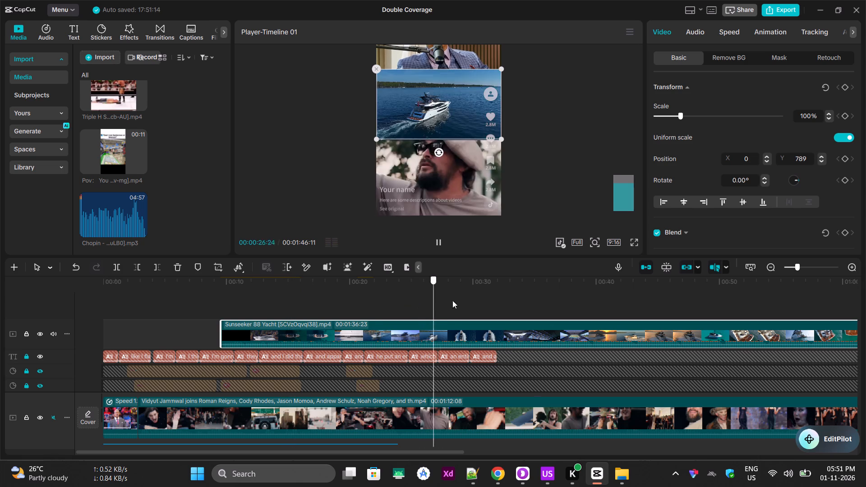
drag(452, 300, 437, 294)
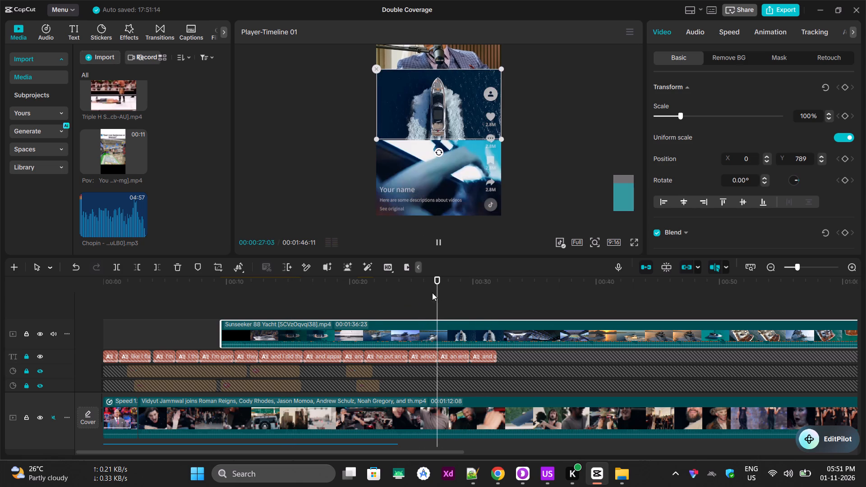
drag(424, 285, 375, 285)
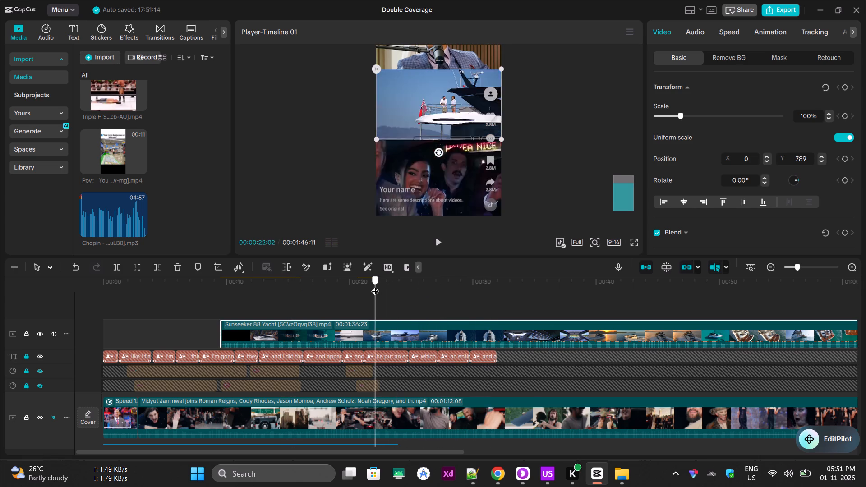
drag(375, 285, 403, 285)
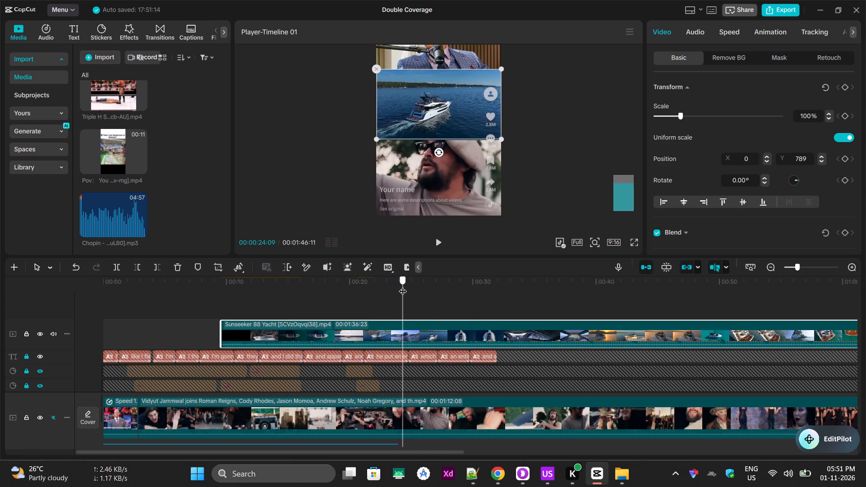
drag(403, 285, 404, 285)
click(406, 332)
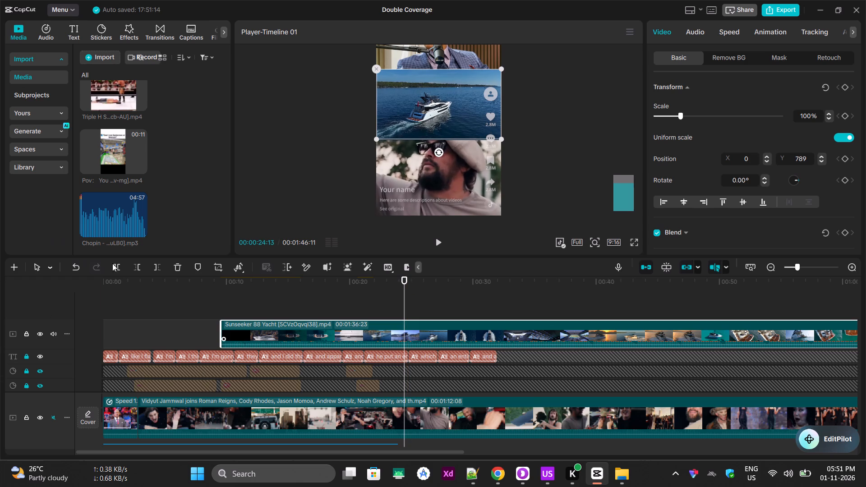
click(137, 266)
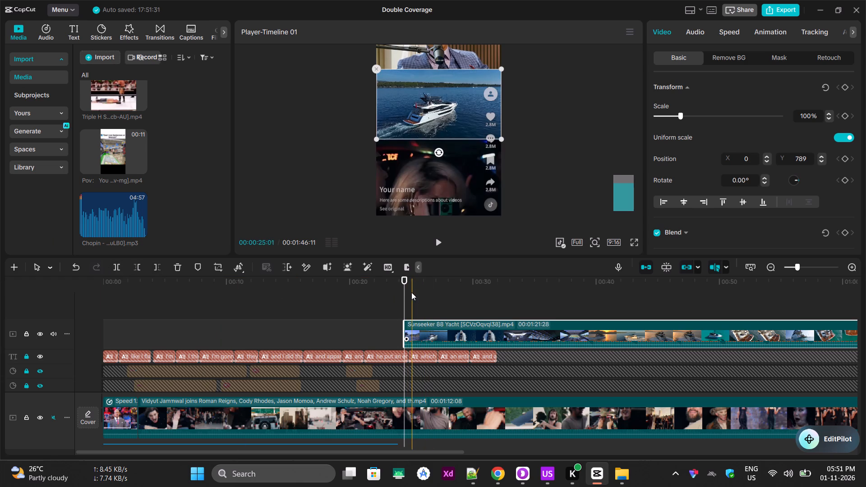
Preview the remaining yacht footage and trim away everything after 00:00:30:17, just before the interior shot.
key(space)
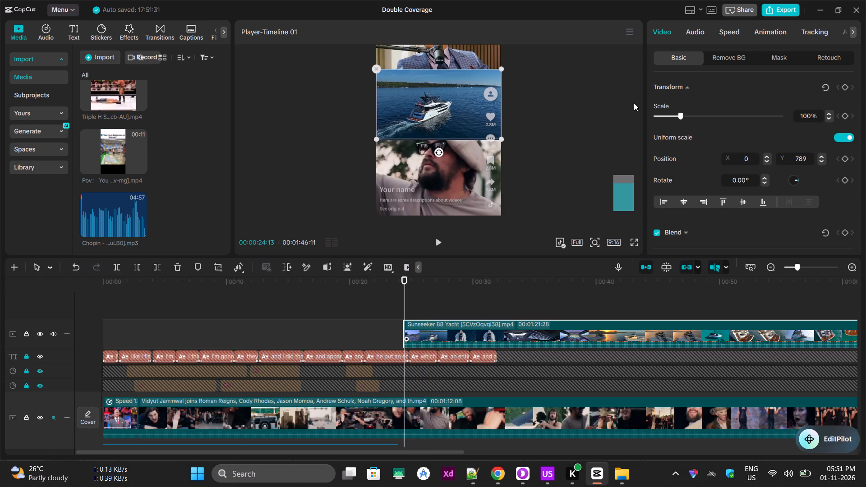
key(space)
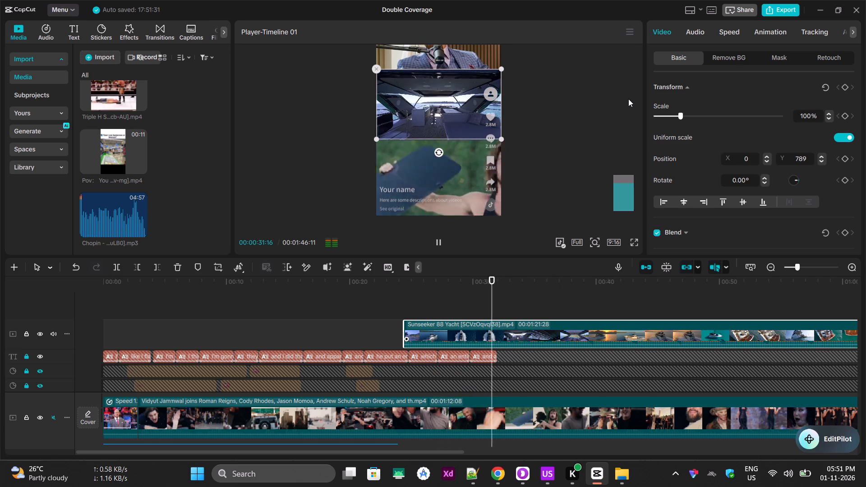
click(438, 298)
drag(435, 286, 446, 282)
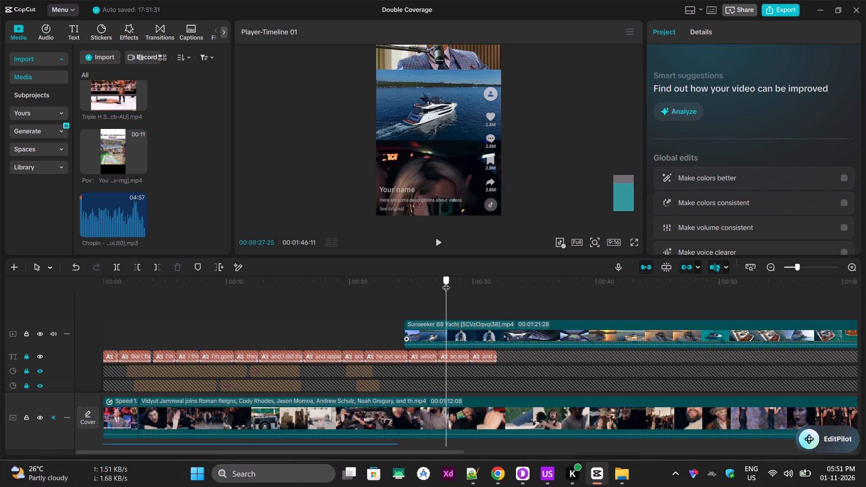
drag(446, 282, 472, 279)
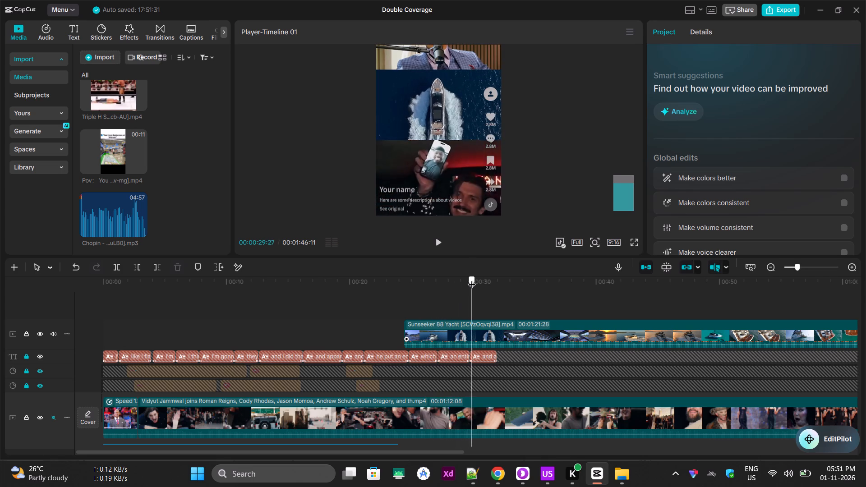
drag(472, 279, 484, 275)
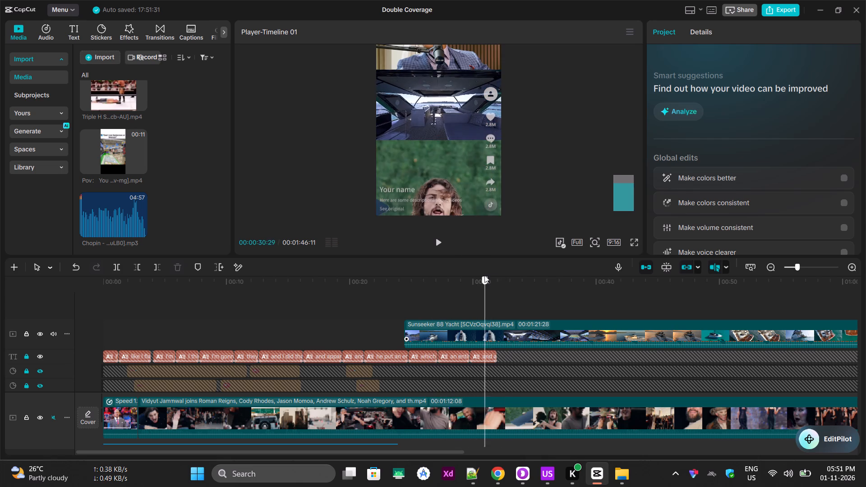
drag(484, 275, 480, 275)
click(496, 329)
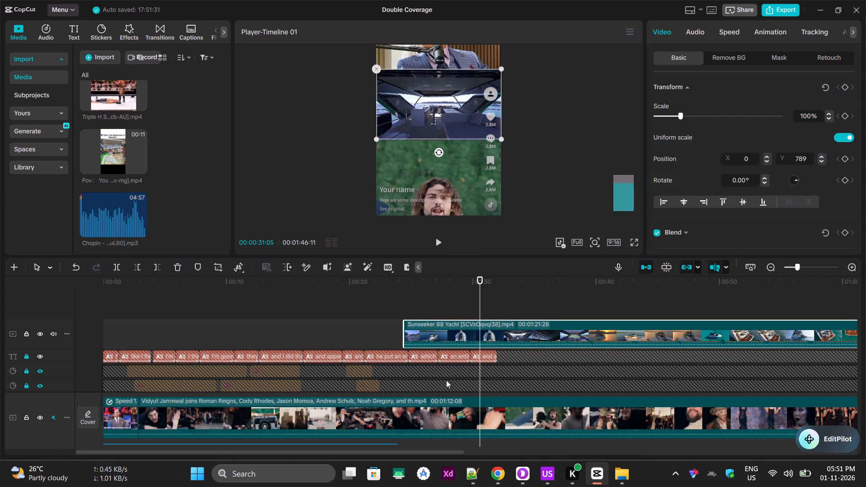
click(156, 271)
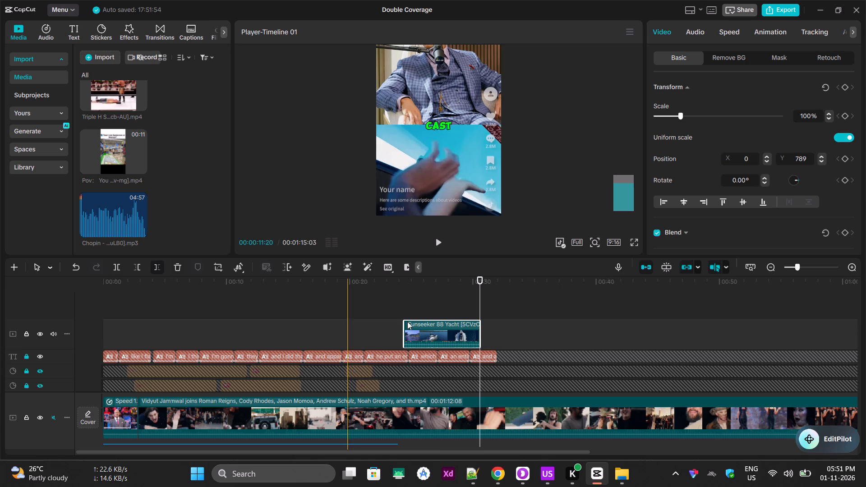
Move the trimmed yacht clip to the timeline start, set its speed to 1.20x, and preview it.
drag(450, 327, 148, 323)
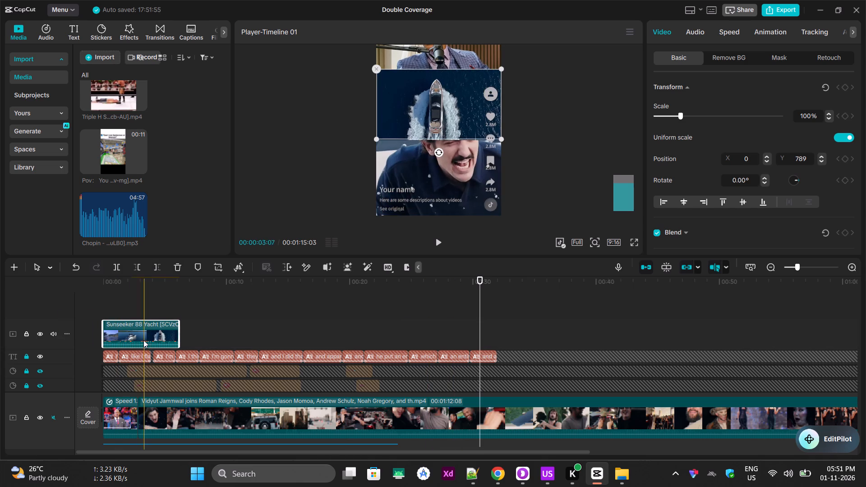
click(729, 26)
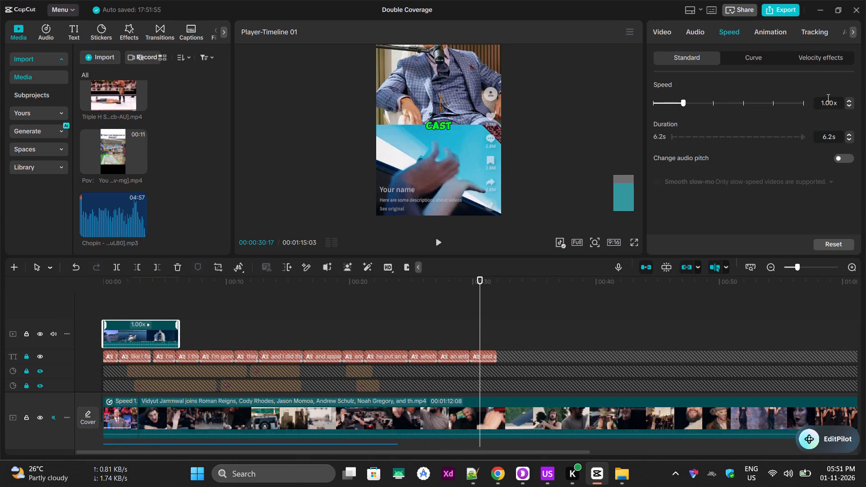
double_click(848, 99)
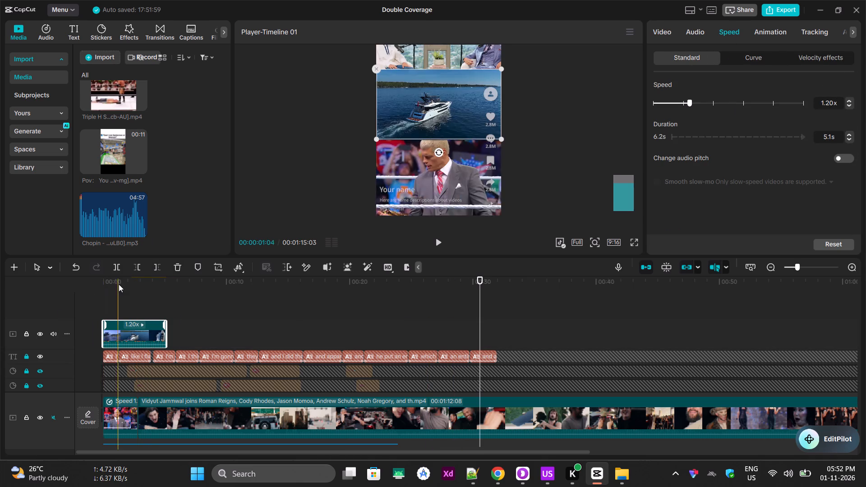
drag(122, 281, 93, 272)
key(space)
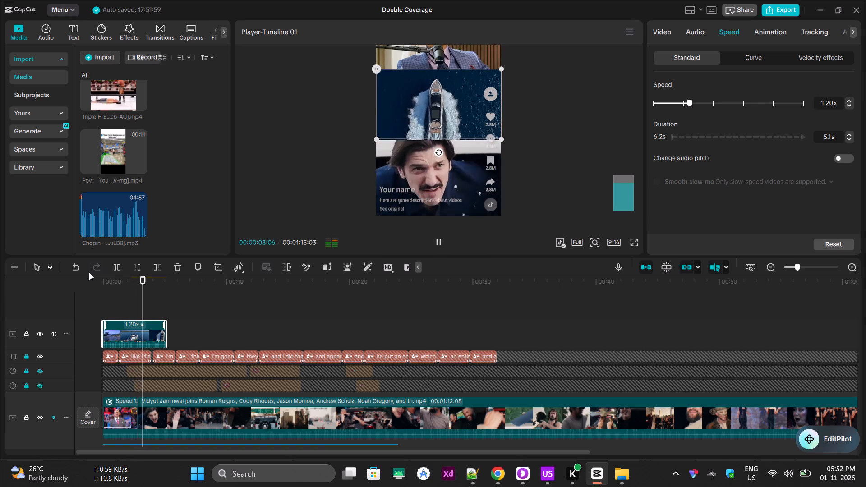
key(space)
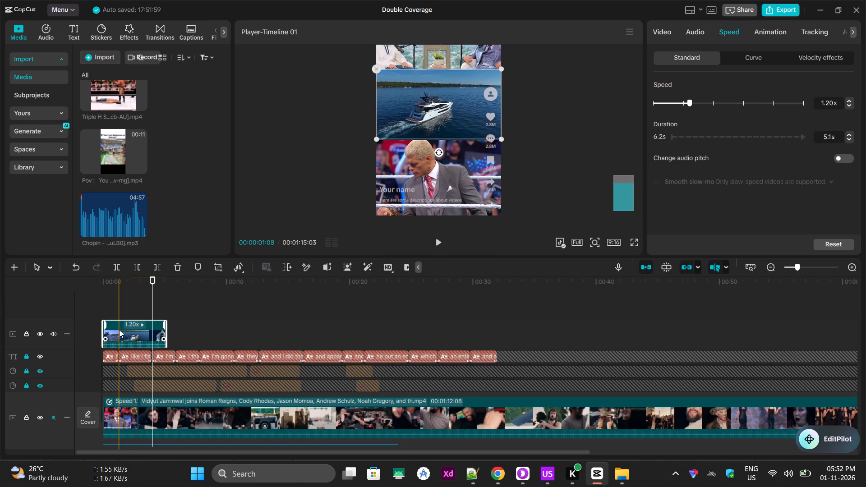
Insert the yacht clip on the main track directly after the Cody Rhodes clip and play the sequence from the beginning.
drag(119, 330, 161, 423)
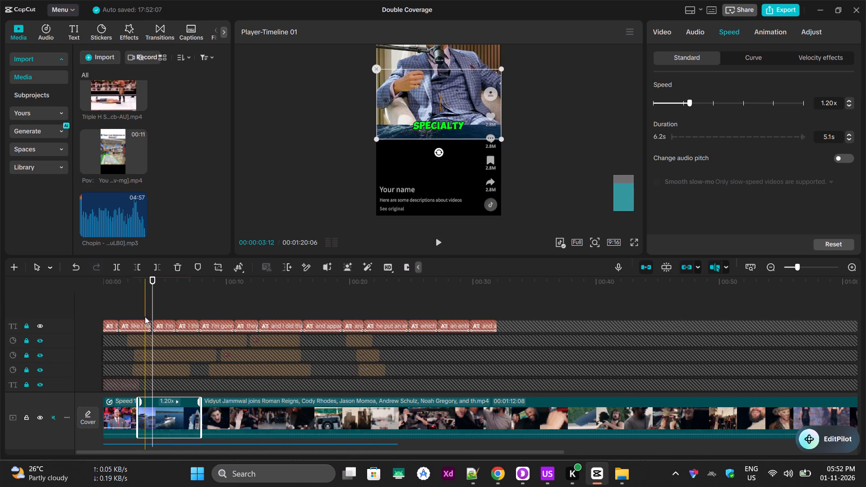
drag(136, 273, 74, 270)
drag(135, 278, 51, 276)
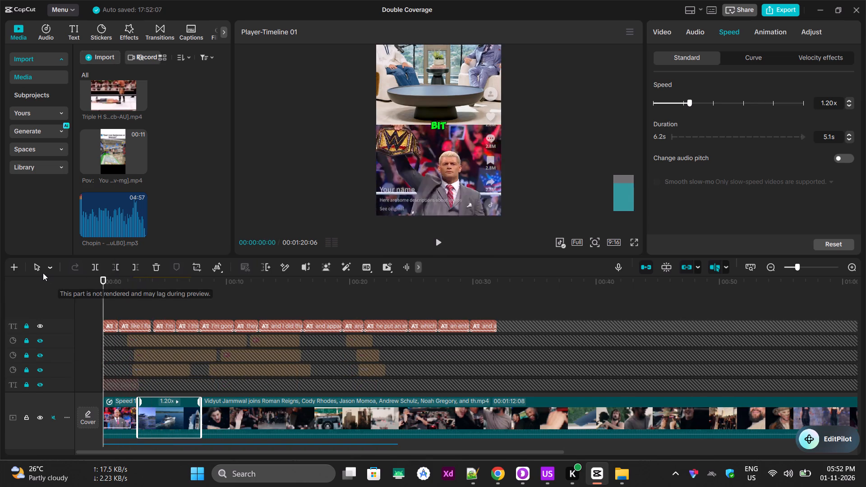
key(space)
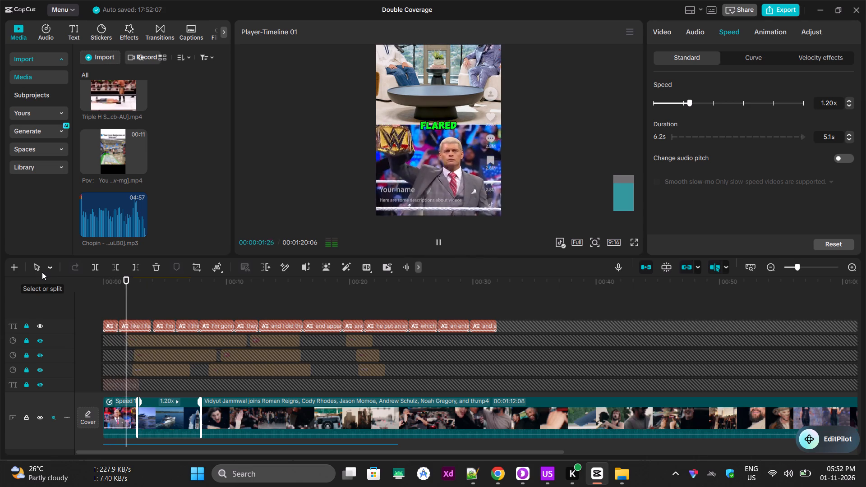
key(space)
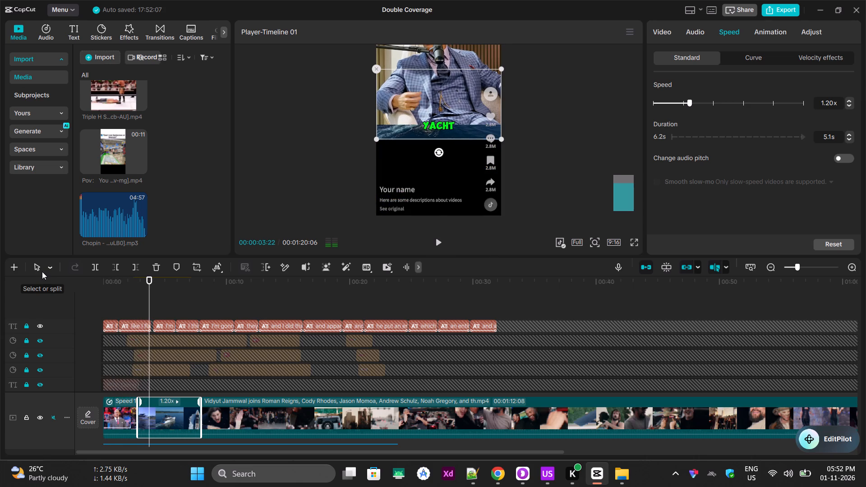
Move the yacht clip down and enlarge it to fill the frame's lower half below the podcast speaker.
drag(428, 100, 429, 164)
drag(499, 206, 524, 223)
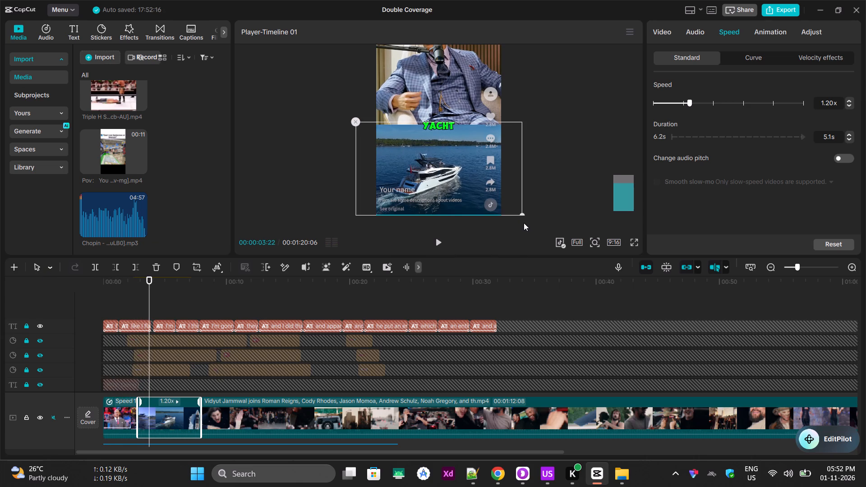
drag(524, 223, 523, 225)
drag(523, 225, 525, 225)
click(453, 173)
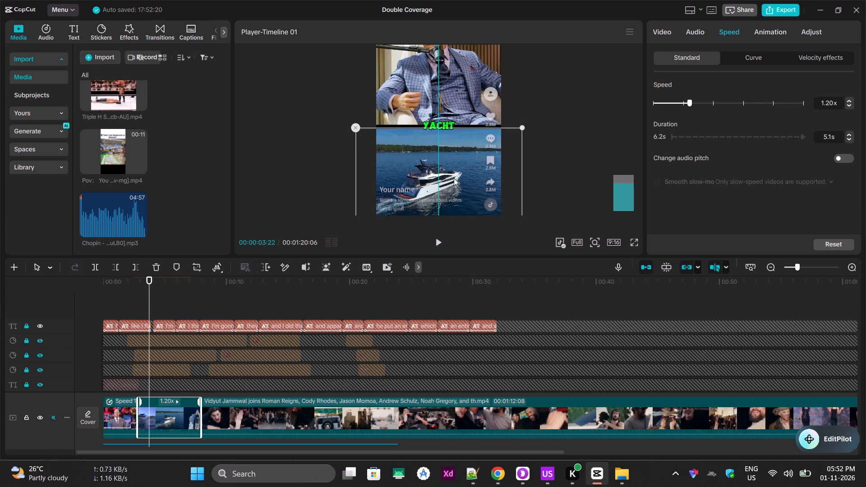
click(616, 117)
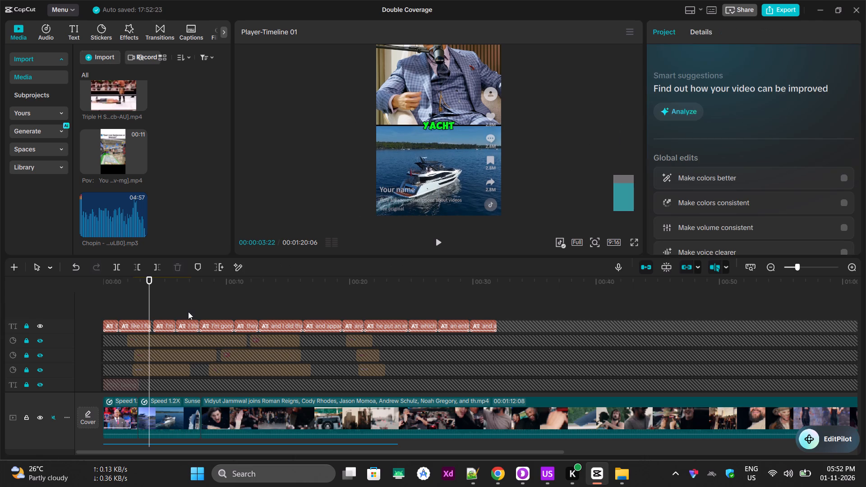
Replay the yacht clip against the captions and trim away everything in it after 00:00:04:08.
drag(143, 288, 120, 281)
key(space)
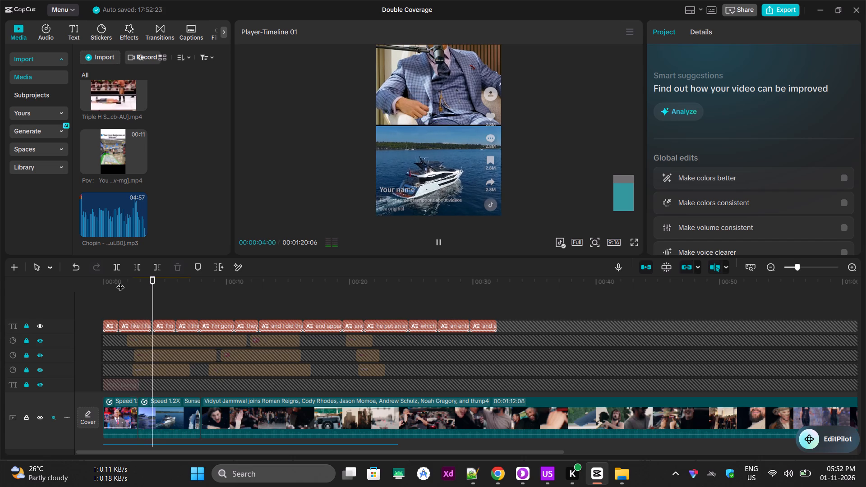
key(space)
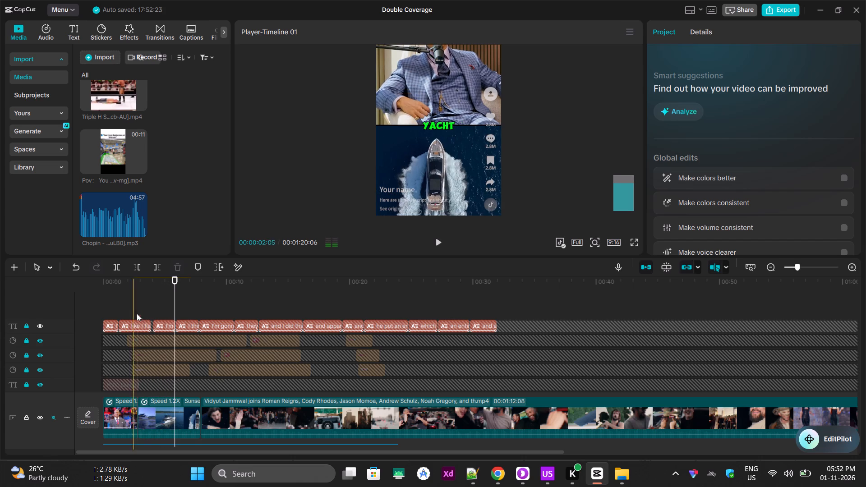
click(157, 288)
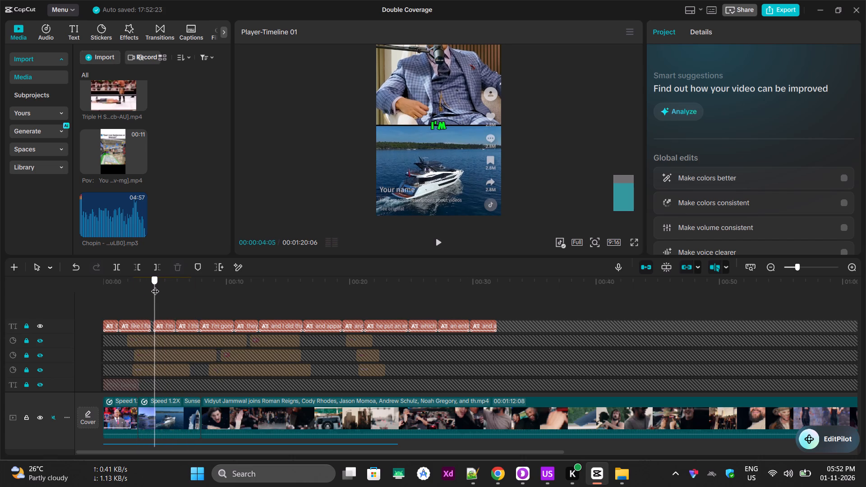
drag(156, 285, 132, 277)
key(space)
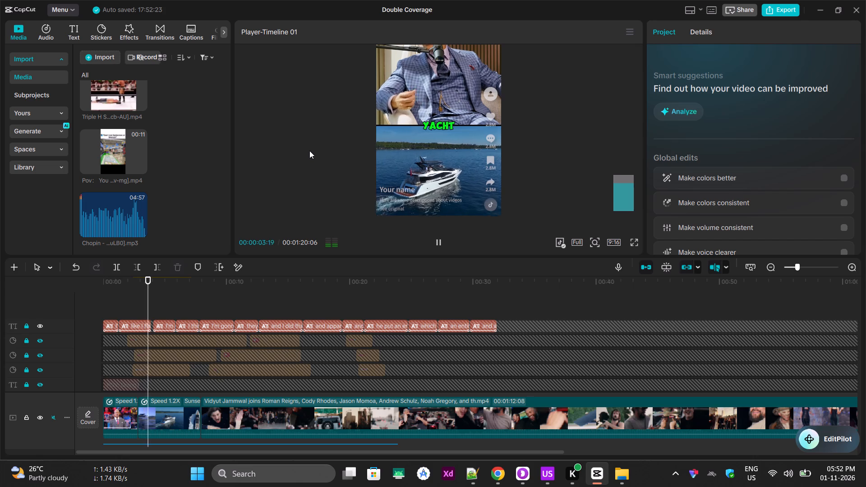
key(space)
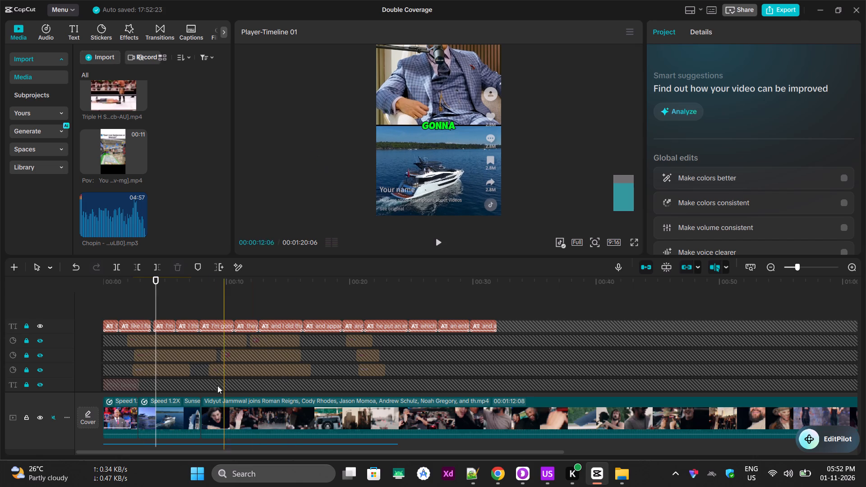
click(180, 415)
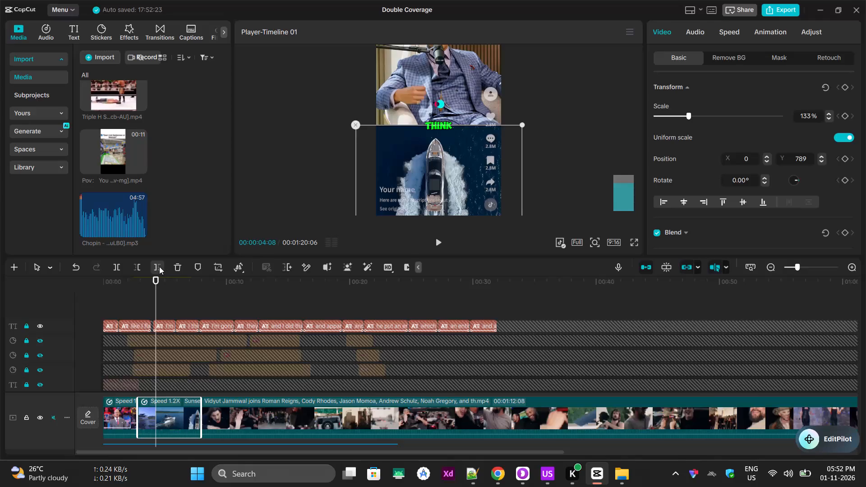
click(159, 266)
Play the sequence from the start and review the compilation footage following the trimmed yacht clip.
drag(120, 286, 77, 276)
key(space)
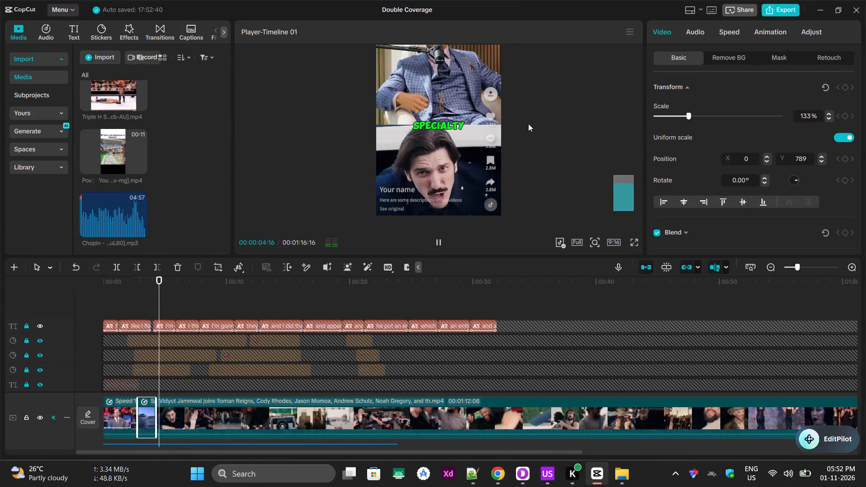
key(space)
key(alt+Tab)
key(alt+Tab)
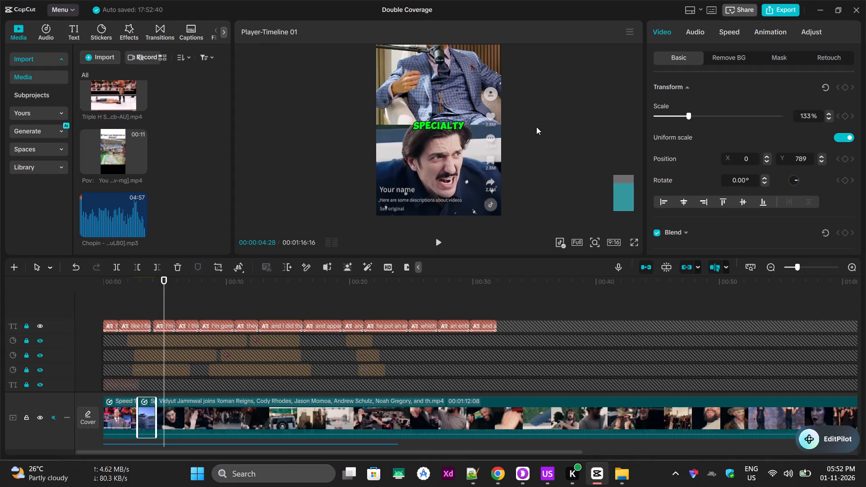
key(space)
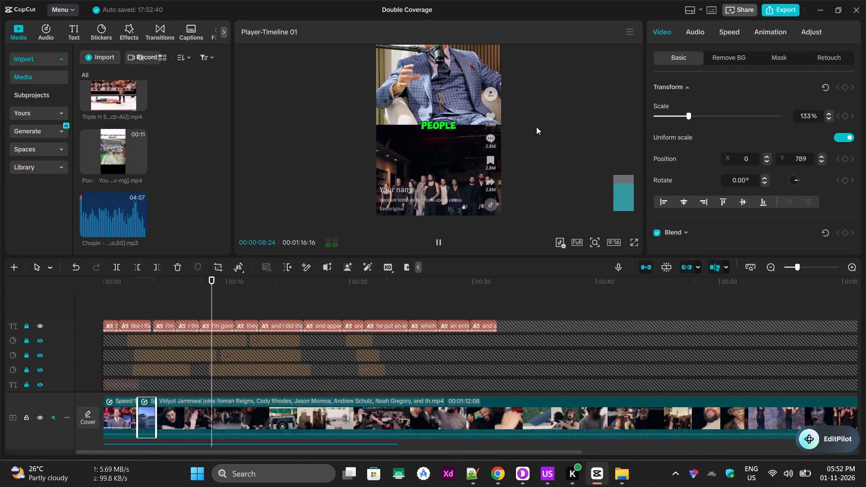
key(space)
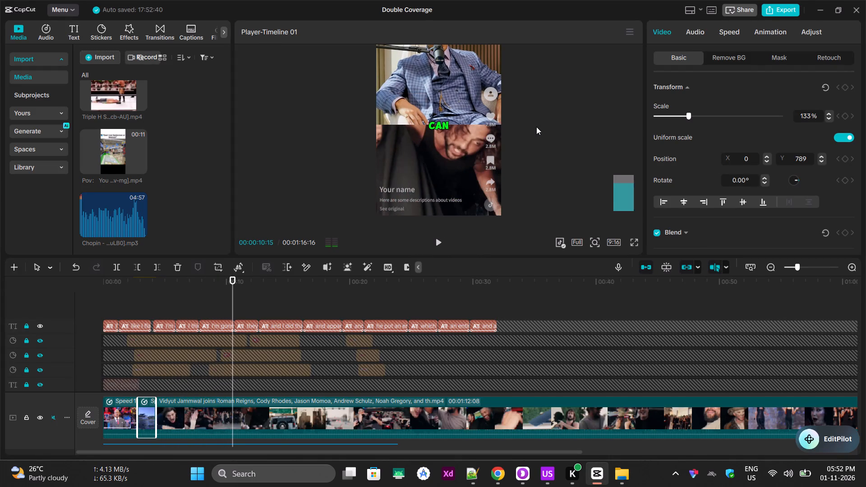
drag(185, 284, 146, 284)
key(space)
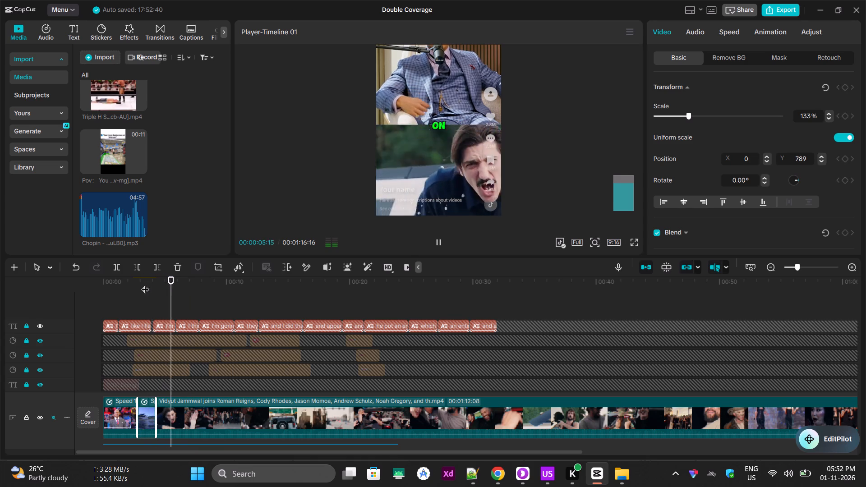
key(space)
key(alt+Tab)
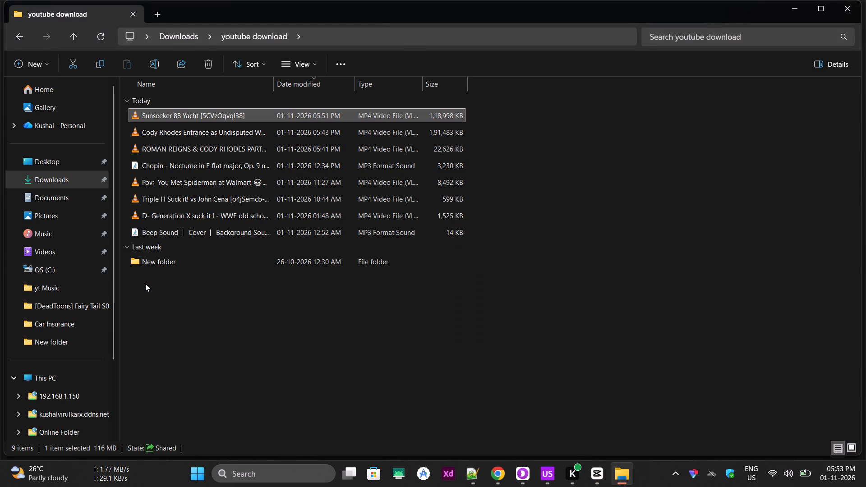
key(alt+Tab)
Move the Vidyut Jammwal compilation clip slightly upward in the frame, keeping it horizontally centred.
click(443, 159)
drag(446, 167, 447, 148)
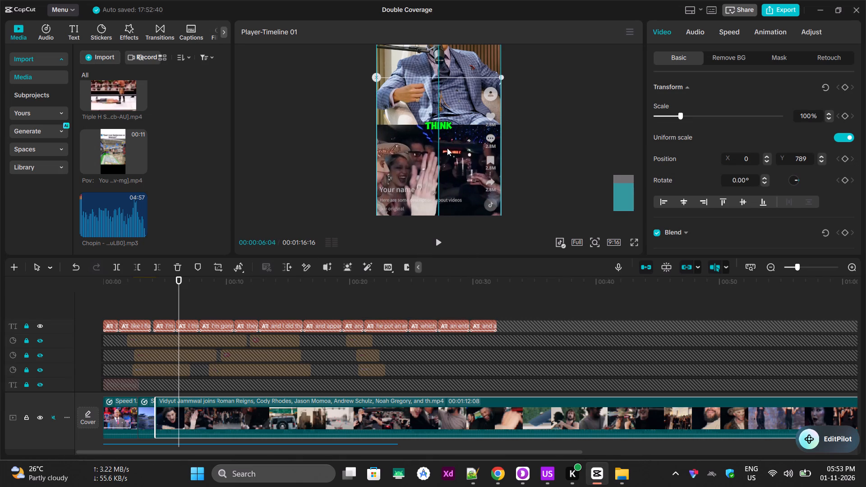
drag(447, 148, 447, 142)
Locate the start of the party drinks shot in the compilation clip and split the clip there at 00:00:18:04.
key(space)
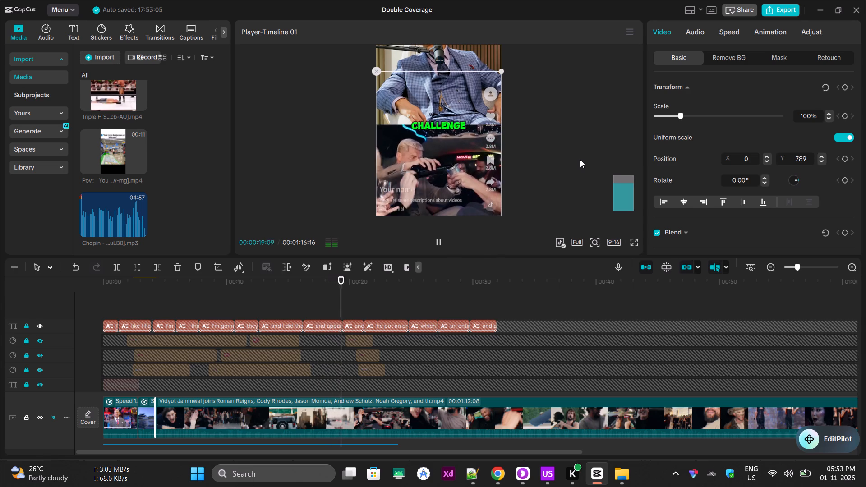
key(space)
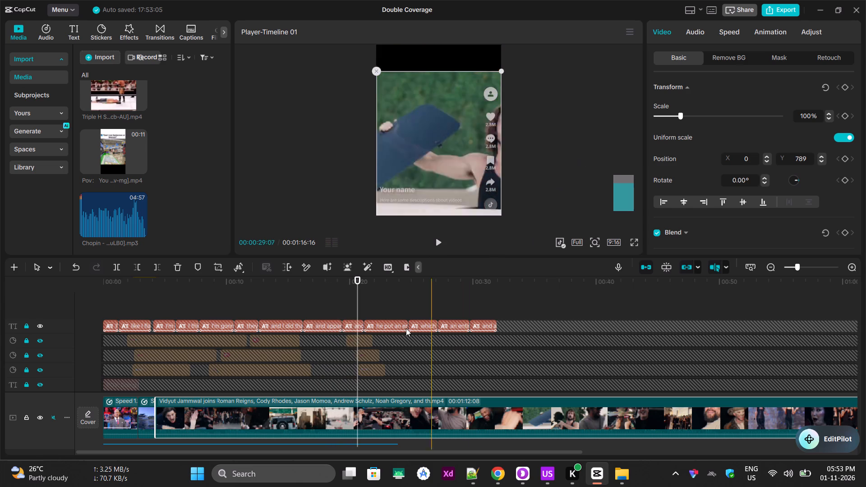
drag(359, 284, 335, 282)
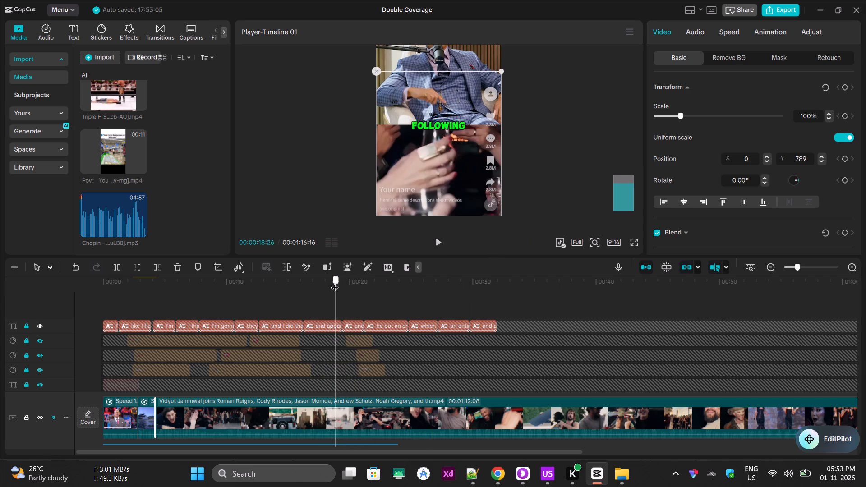
drag(335, 282, 323, 282)
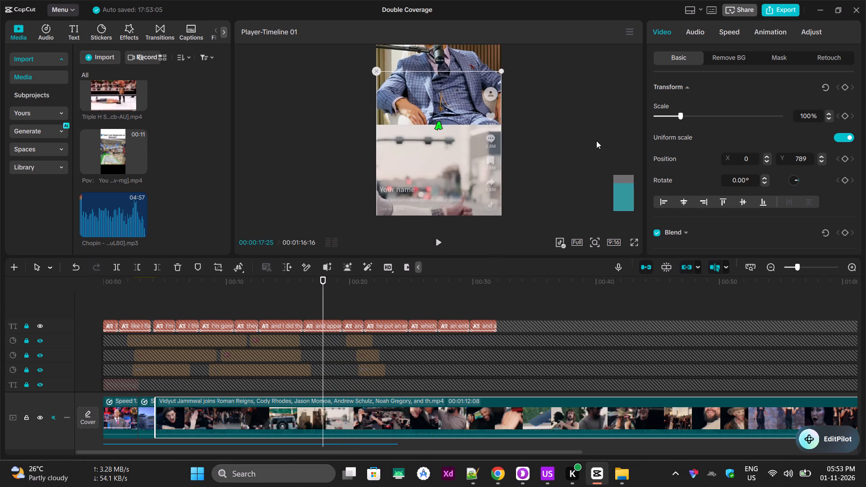
key(space)
key(space)
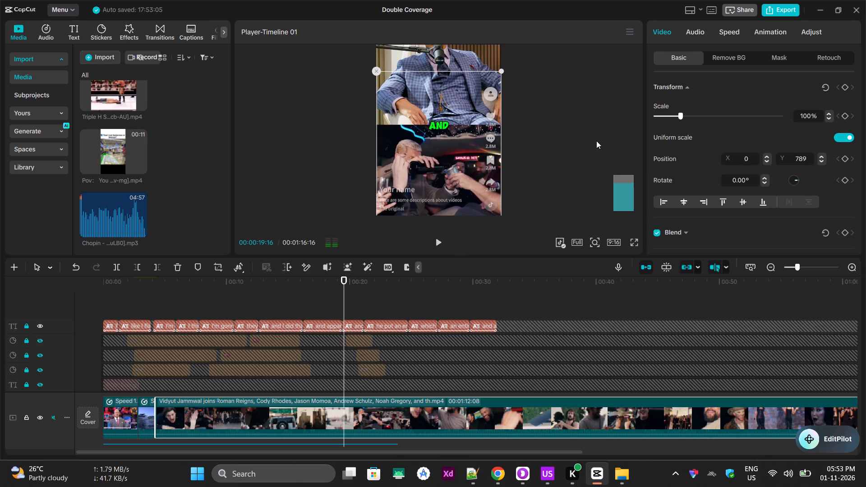
key(Left)
key(Left)
key(Left)
key(Left)
key(Left)
key(Left)
key(Left)
key(Left)
key(Left)
key(Left)
key(Left)
key(Left)
key(Left)
key(Left)
key(Left)
key(Left)
key(Left)
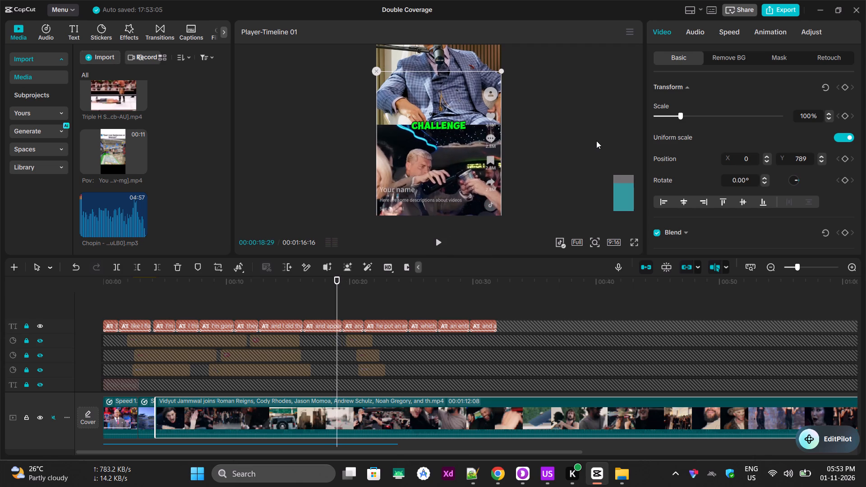
key(Left)
key(Left)
key(Left)
key(Left)
key(Left)
key(Left)
key(Left)
key(Left)
key(Left)
key(Left)
key(Left)
key(Left)
key(Left)
key(Left)
key(Left)
key(Left)
key(Left)
key(Left)
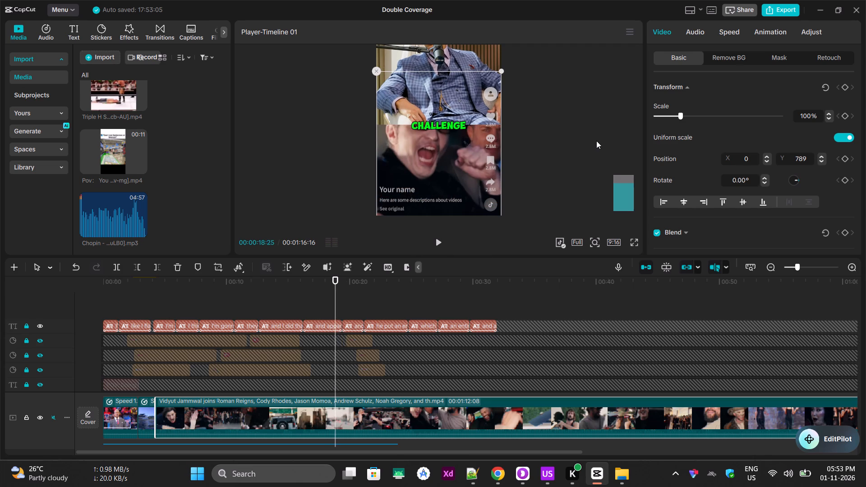
key(Left)
key(Left)
key(Left)
key(Left)
key(Left)
key(Left)
key(Left)
key(Left)
key(Left)
key(Left)
key(Left)
key(Left)
key(Left)
key(Left)
key(Left)
key(Left)
key(Left)
key(Left)
key(Left)
key(Left)
key(Left)
key(Left)
key(Left)
key(Left)
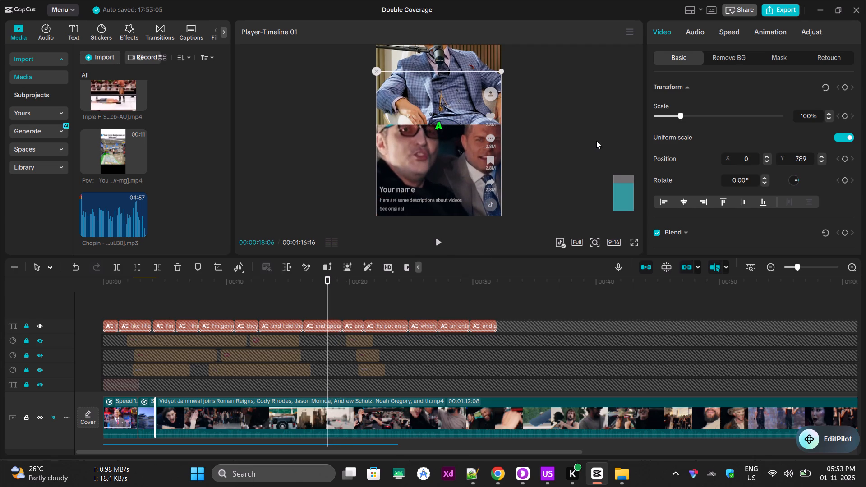
key(Right)
key(Right)
key(Right)
key(Right)
key(Right)
key(Right)
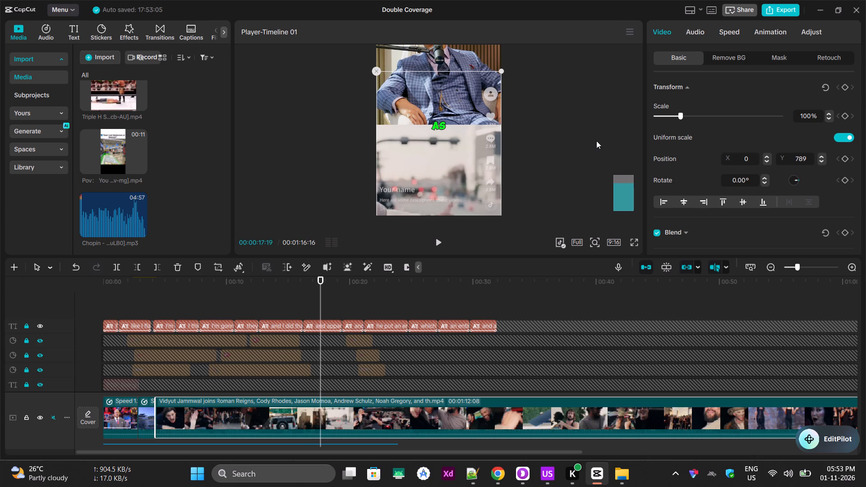
key(Right)
key(Right)
key(Right)
key(Right)
key(Right)
key(Right)
key(Right)
key(Right)
key(Right)
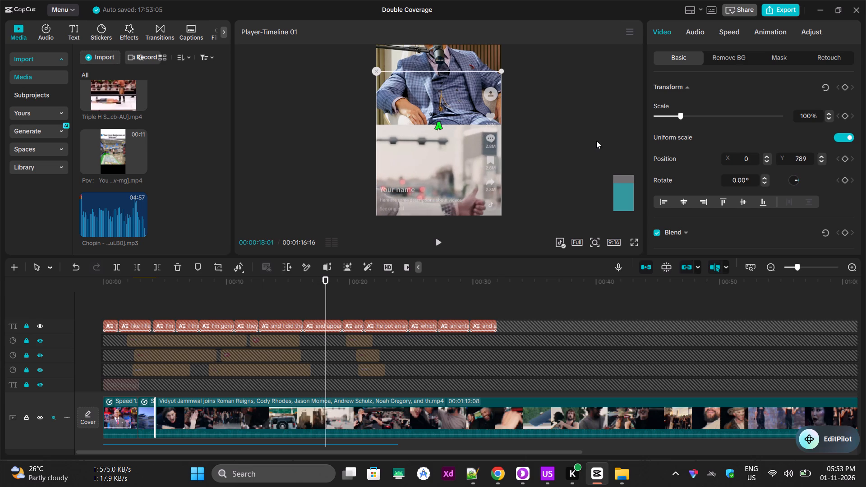
key(Right)
key(Right)
key(Right)
key(Right)
key(Left)
key(Left)
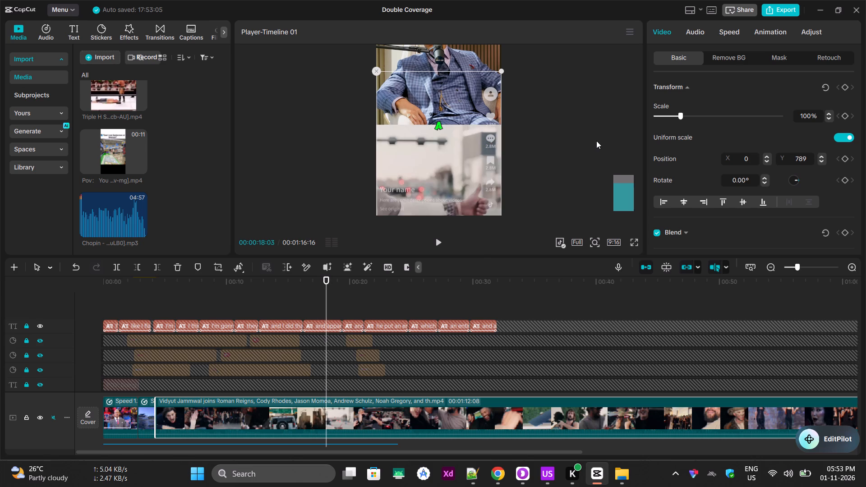
key(Right)
click(342, 426)
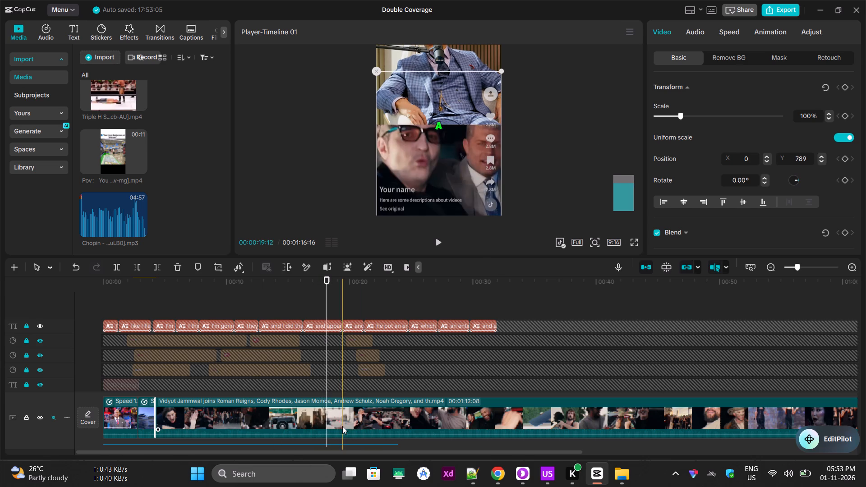
click(116, 272)
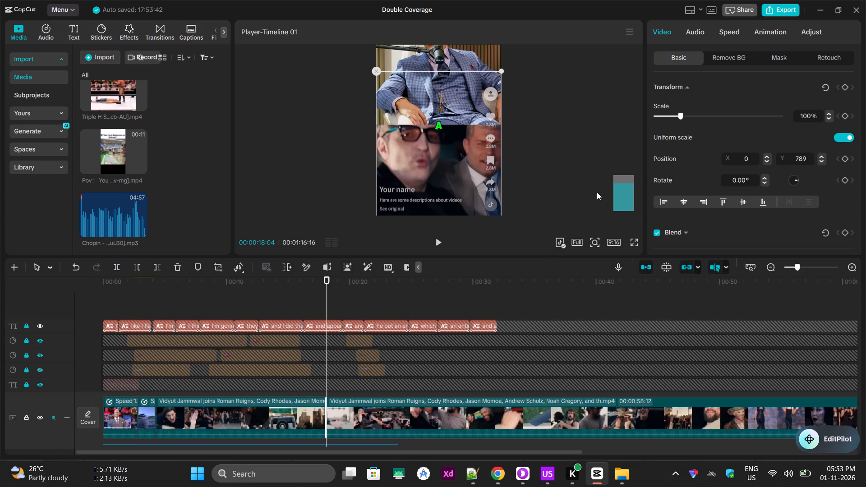
Locate the end of the party footage, just after the man in blue light, and split the compilation clip at 00:00:21:06.
key(space)
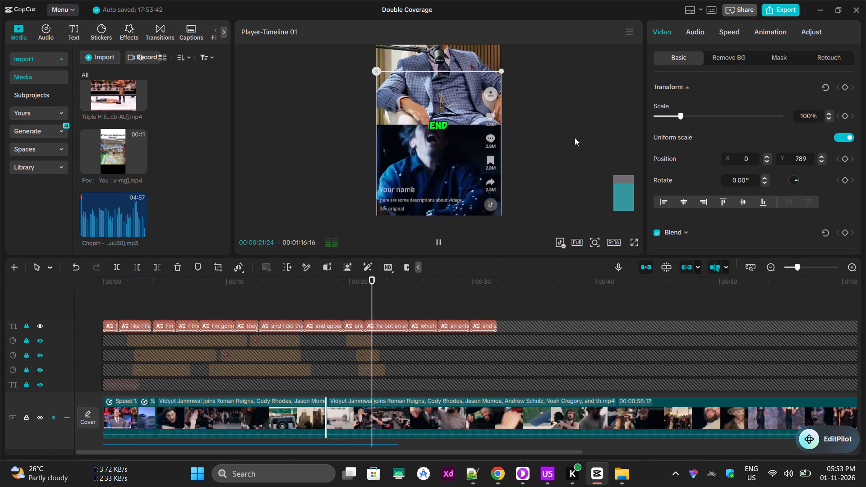
key(space)
key(Left)
key(Left)
key(Left)
key(Left)
key(Left)
key(Left)
key(Left)
key(Left)
key(Left)
key(Left)
key(Left)
key(Left)
key(Left)
key(Left)
key(Left)
key(Left)
key(Left)
key(Left)
key(Left)
key(Left)
key(Left)
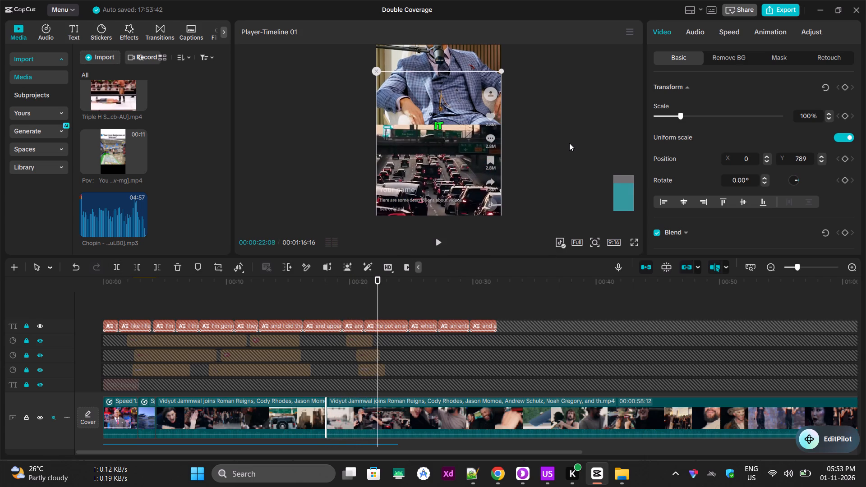
key(Left)
key(Left)
key(Left)
key(Left)
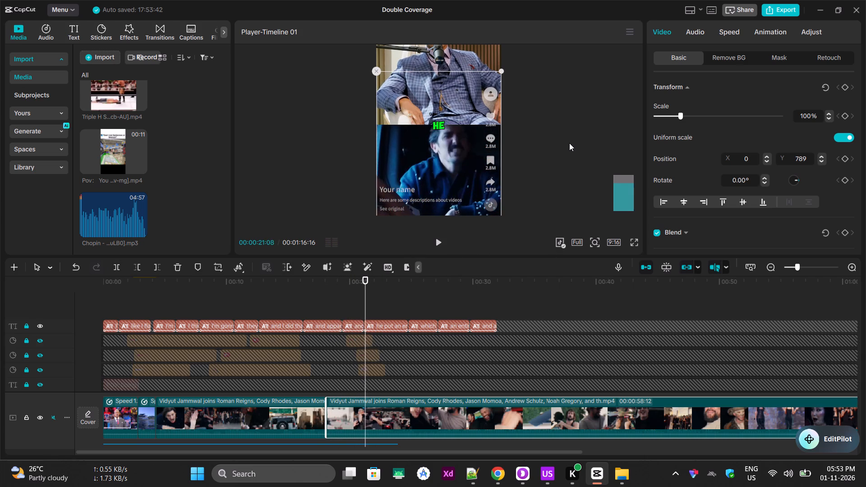
key(Left)
key(Left)
key(Left)
key(Left)
key(Right)
key(Right)
key(Right)
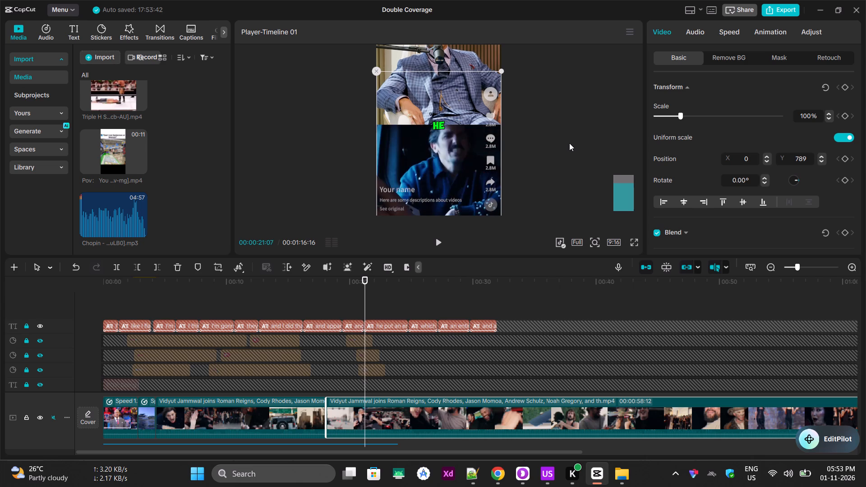
key(Left)
click(376, 413)
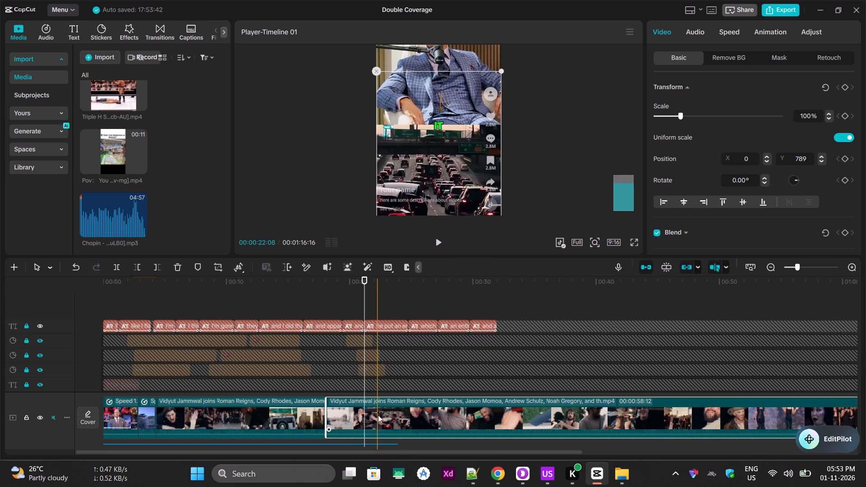
click(117, 265)
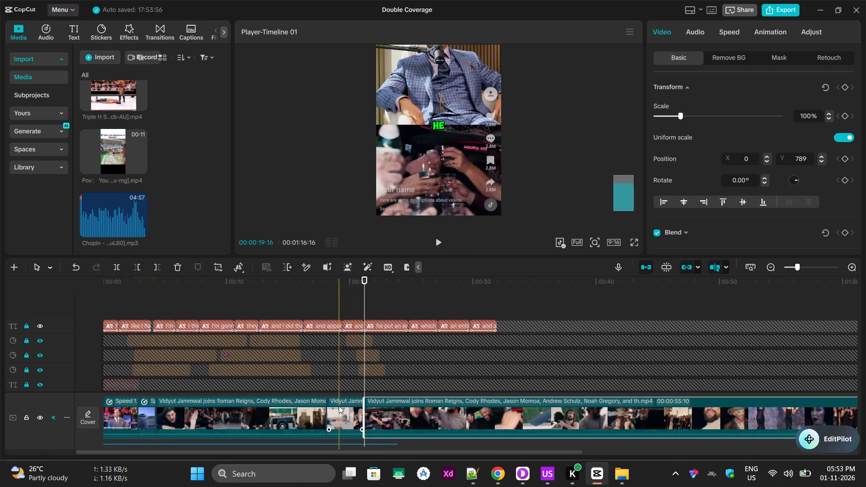
Move the cut-out party segment directly after the yacht clip on the main track and play it against the cocktails caption.
drag(339, 406, 170, 406)
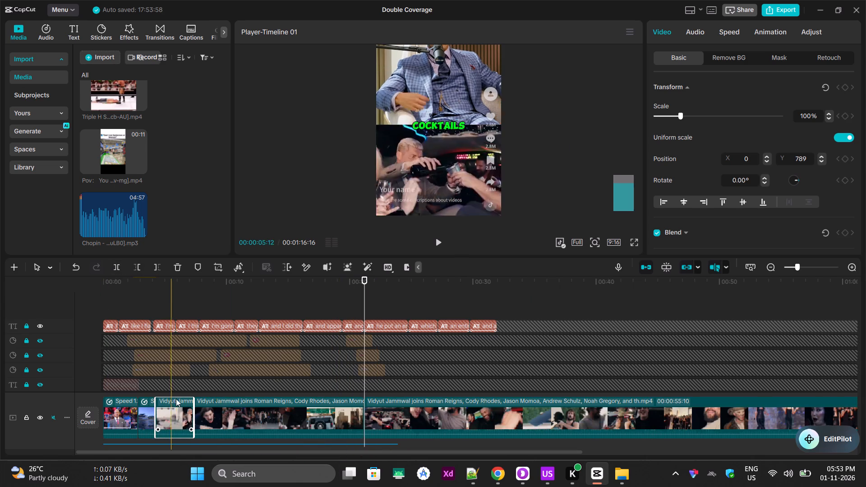
click(134, 282)
key(space)
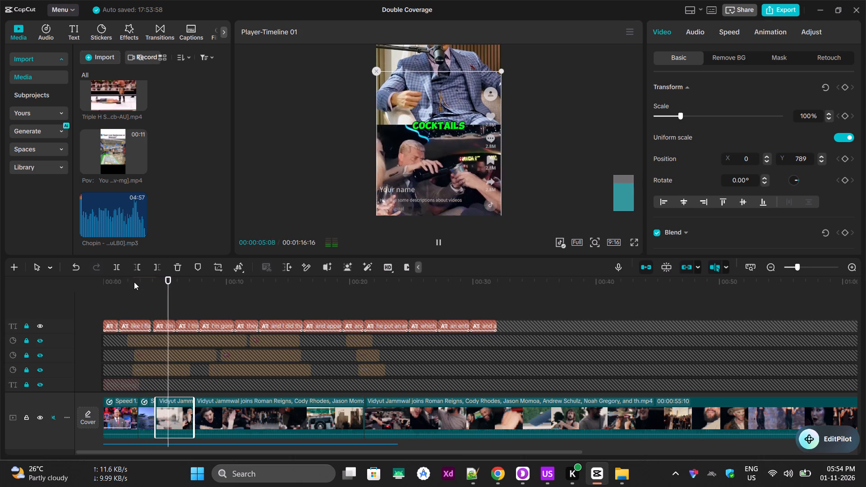
key(space)
Reposition the party segment slightly higher in the frame, keeping it horizontally centred, and play it against the cocktails caption.
drag(429, 158, 428, 165)
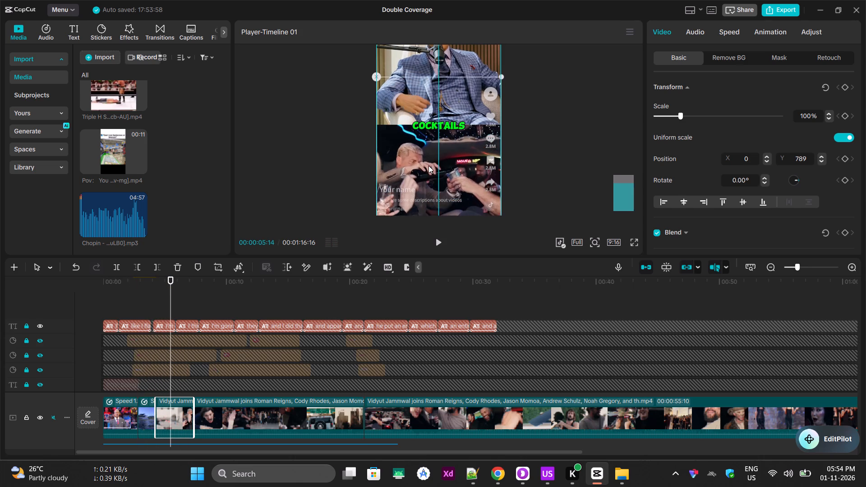
drag(428, 165, 428, 152)
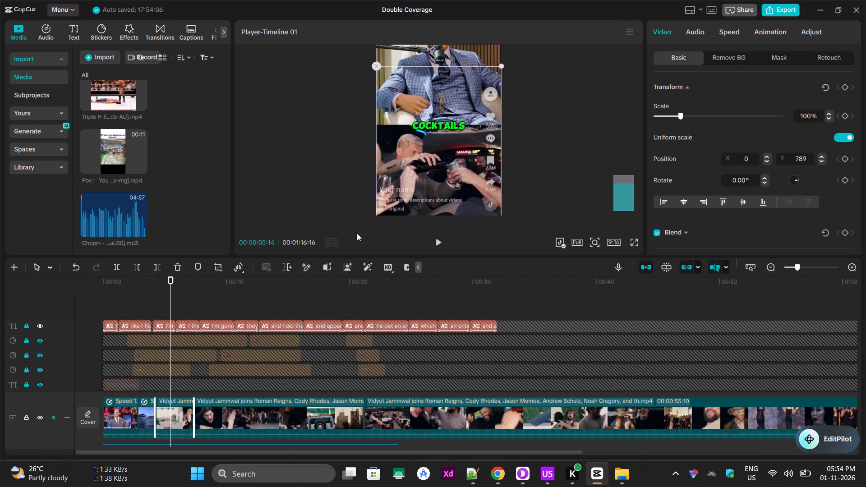
drag(149, 290, 121, 276)
key(space)
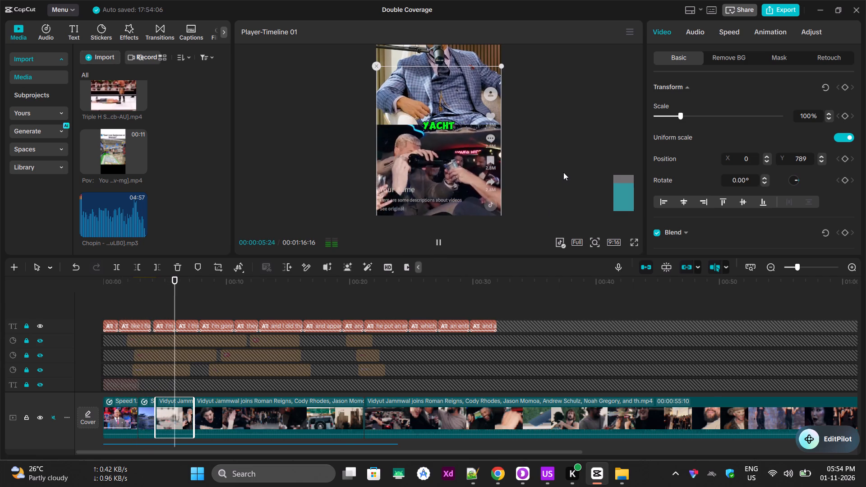
key(space)
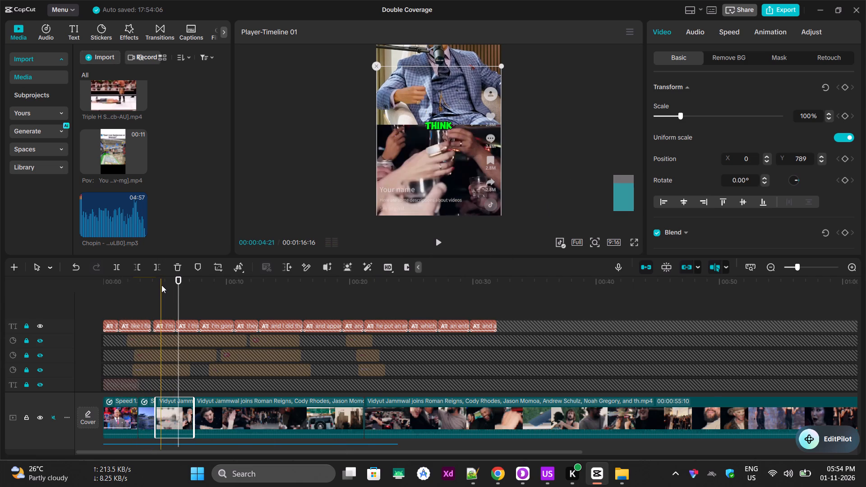
Locate where the cocktails caption begins and trim away the start of the party segment before 00:00:05:02.
drag(161, 285, 153, 285)
key(space)
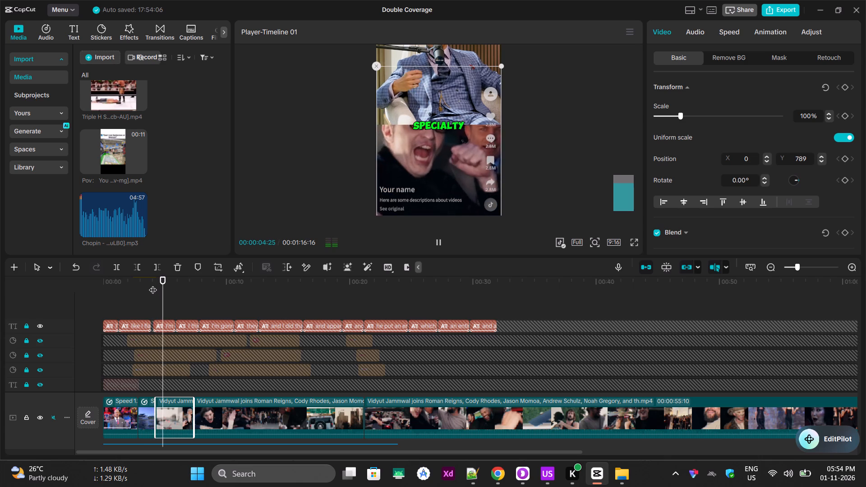
key(Left)
key(Right)
key(Right)
key(Right)
key(Right)
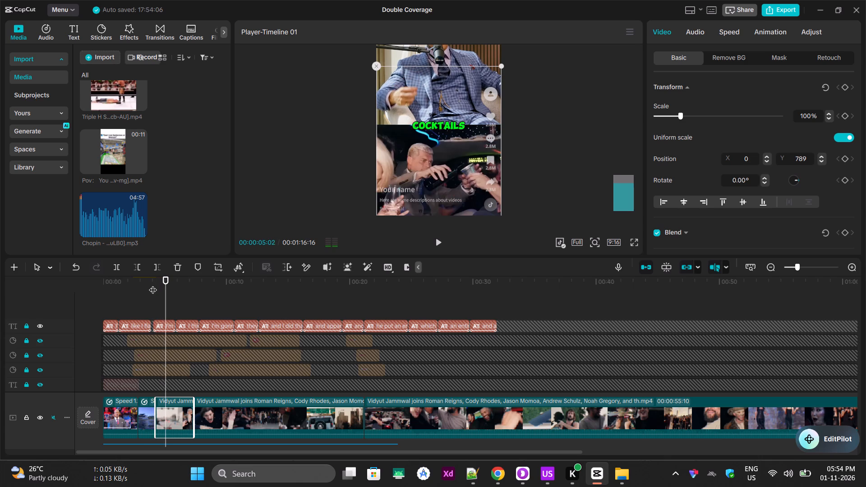
key(Left)
key(Right)
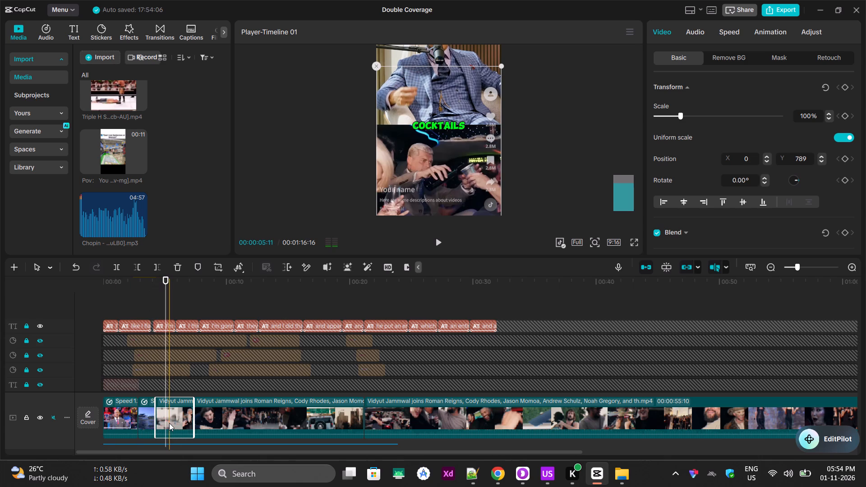
click(169, 423)
click(139, 263)
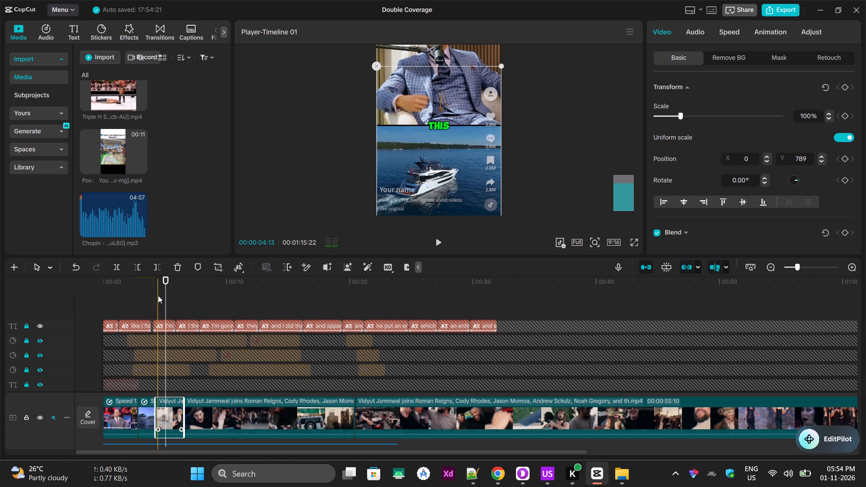
Find the party shot with the masked man in the cowboy hat in the next compilation clip and trim away everything before 00:00:07:24.
click(154, 286)
key(space)
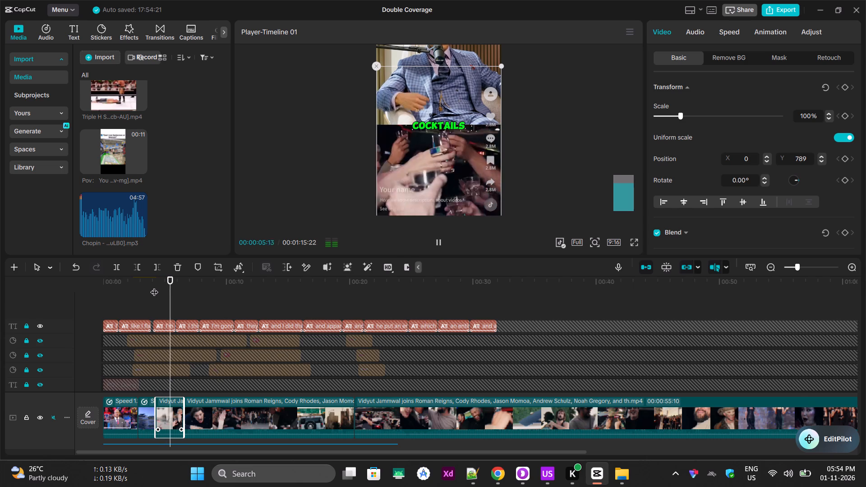
key(space)
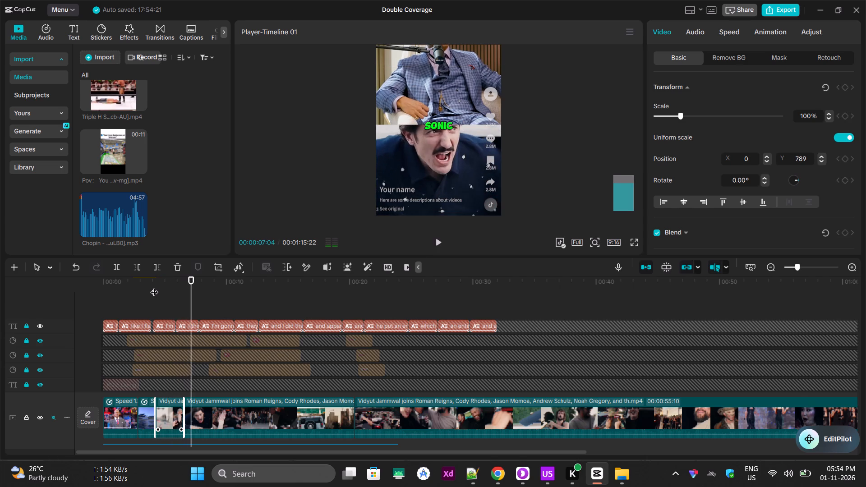
key(space)
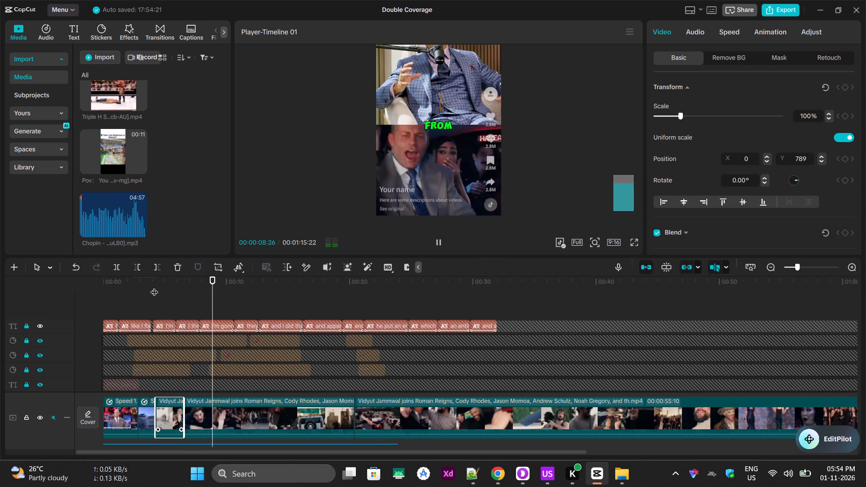
key(space)
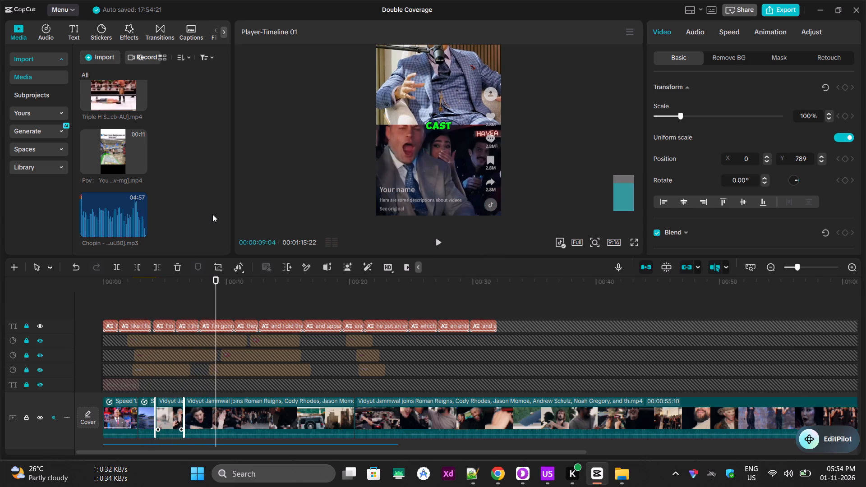
key(Left)
key(Left)
key(Left)
key(Left)
key(Left)
key(Left)
key(Left)
key(Left)
key(Left)
key(Left)
key(Left)
key(Left)
key(Left)
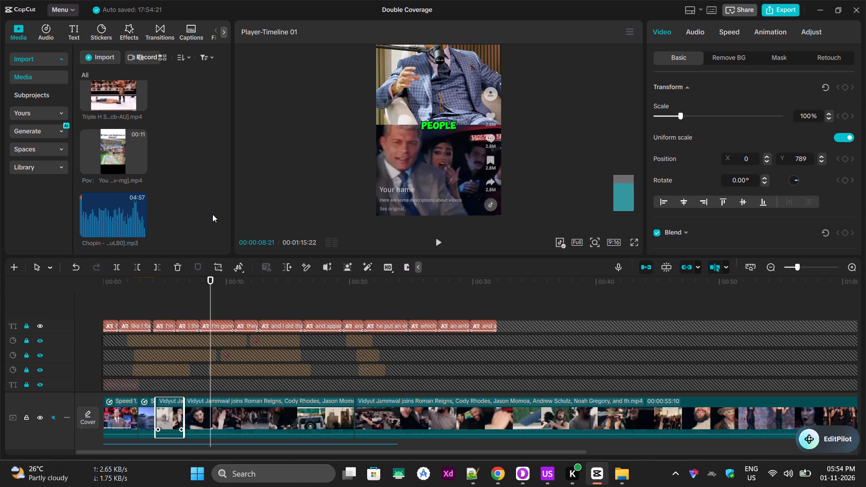
key(Left)
key(Left)
key(Left)
key(Left)
key(Right)
key(Left)
key(Left)
key(Left)
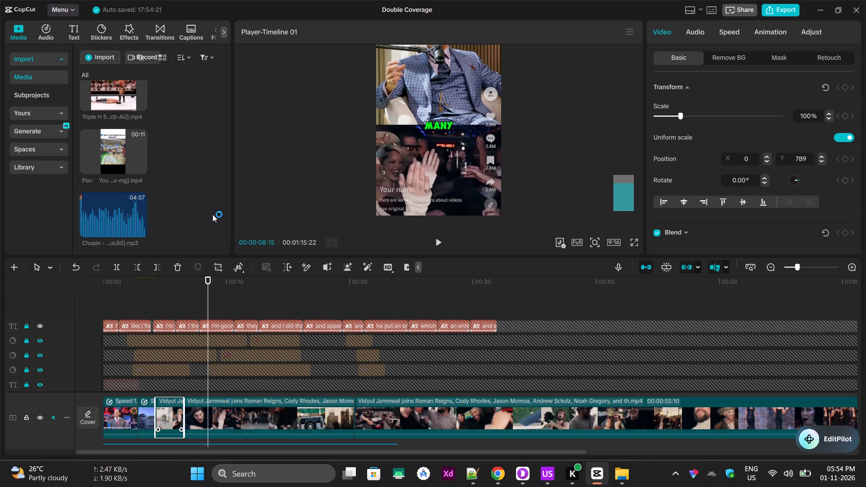
key(Left)
key(Left)
key(Left)
key(Left)
key(Left)
key(Left)
key(Left)
key(Left)
key(Left)
key(Left)
key(Left)
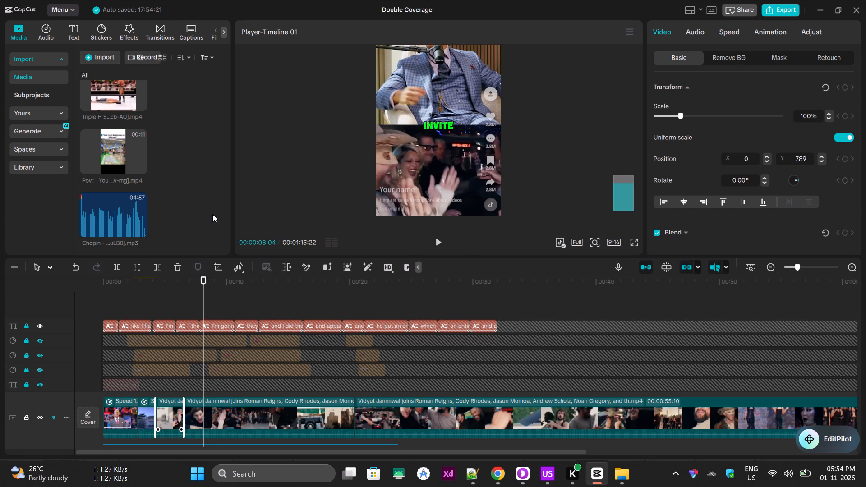
key(Left)
key(Left)
key(Left)
key(Left)
key(Left)
key(Left)
key(Left)
key(Left)
key(Left)
key(Left)
key(Left)
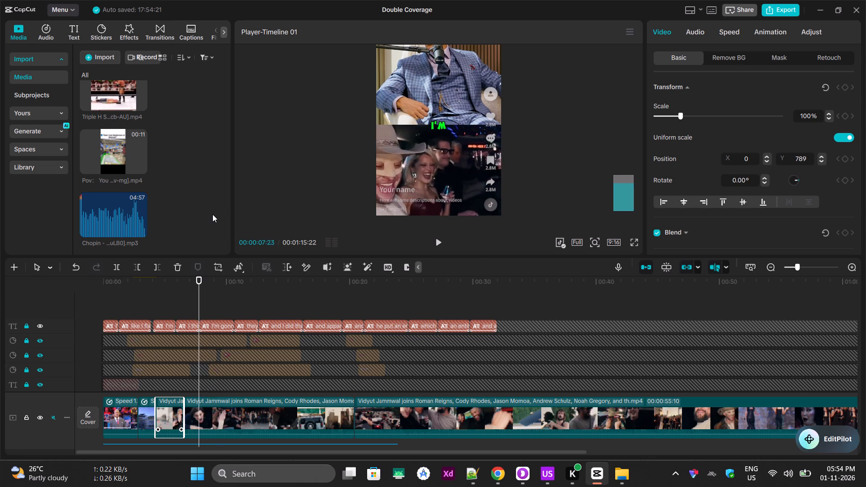
key(Left)
key(Left)
key(Right)
key(Right)
key(Right)
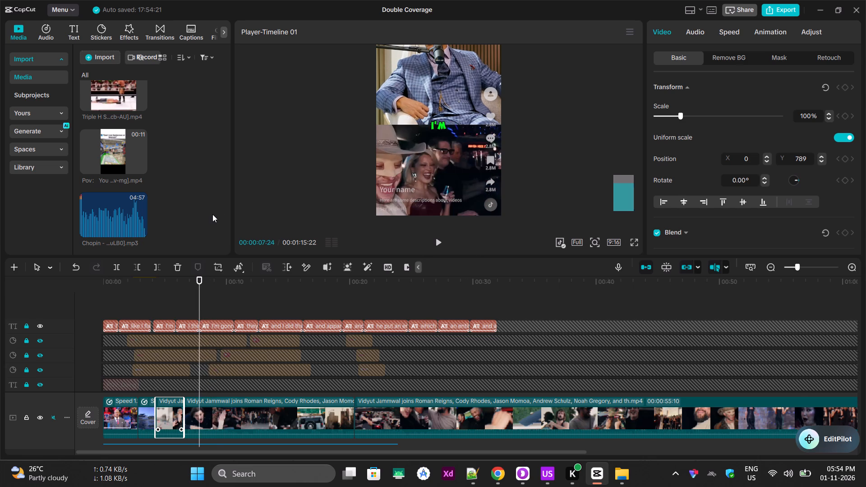
click(212, 414)
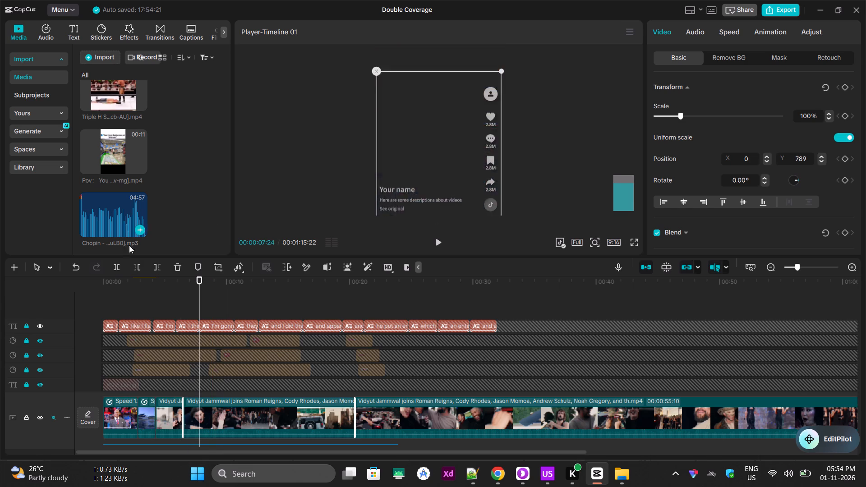
click(142, 266)
Locate the first frame of the group lineup shot in the trimmed compilation clip and split the clip there at 00:00:09:07.
click(177, 294)
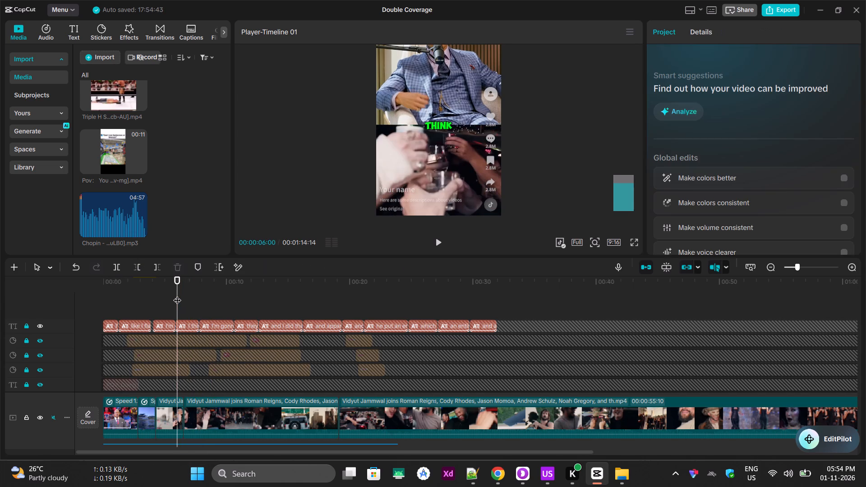
key(space)
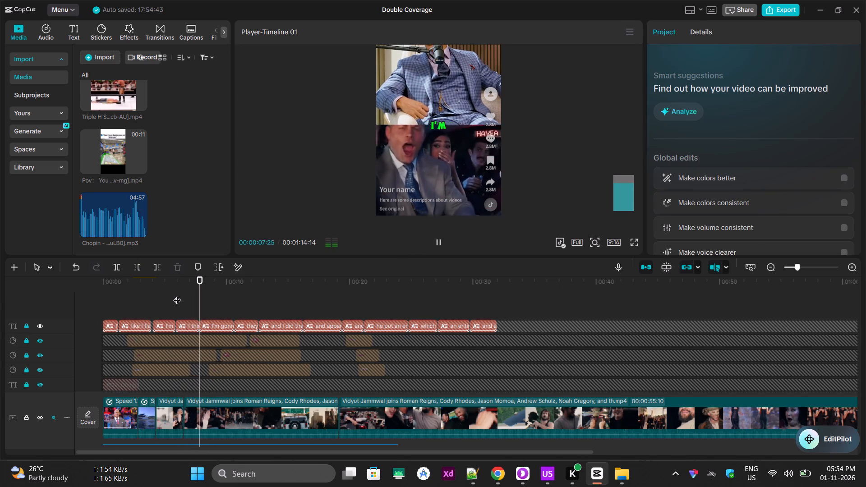
key(space)
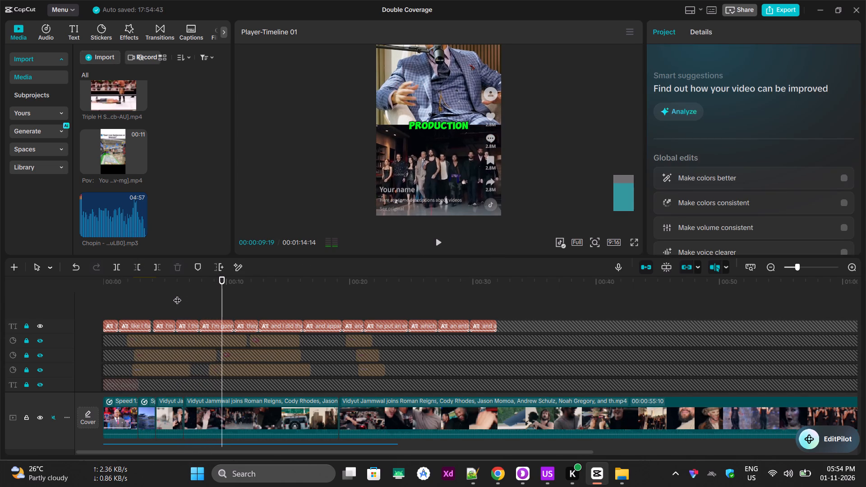
click(209, 283)
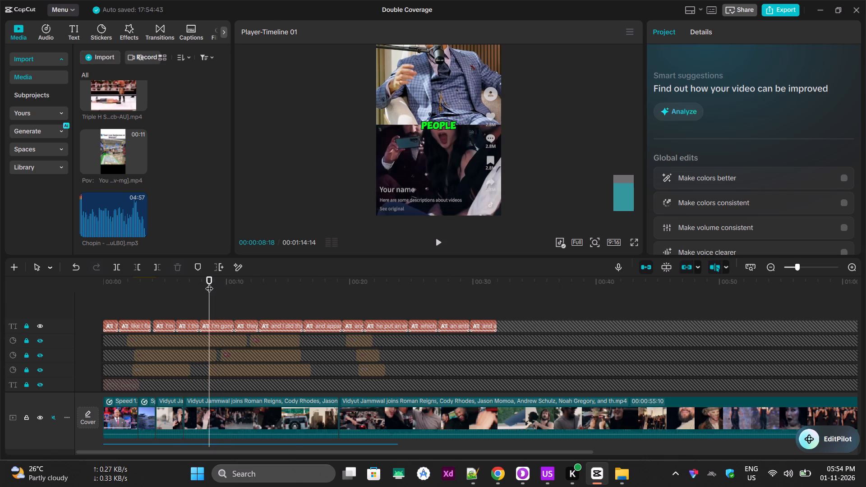
key(space)
key(space)
key(Left)
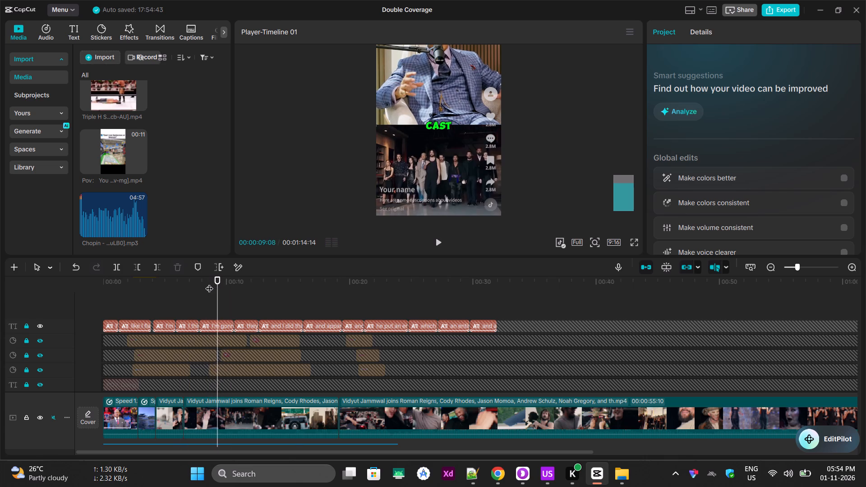
key(Left)
key(Left)
key(Left)
key(Left)
key(Left)
key(Left)
key(Left)
key(Left)
key(Left)
key(Left)
key(Left)
key(Left)
key(Left)
key(Left)
key(Left)
key(Left)
key(Left)
key(Left)
key(Left)
key(Left)
key(Left)
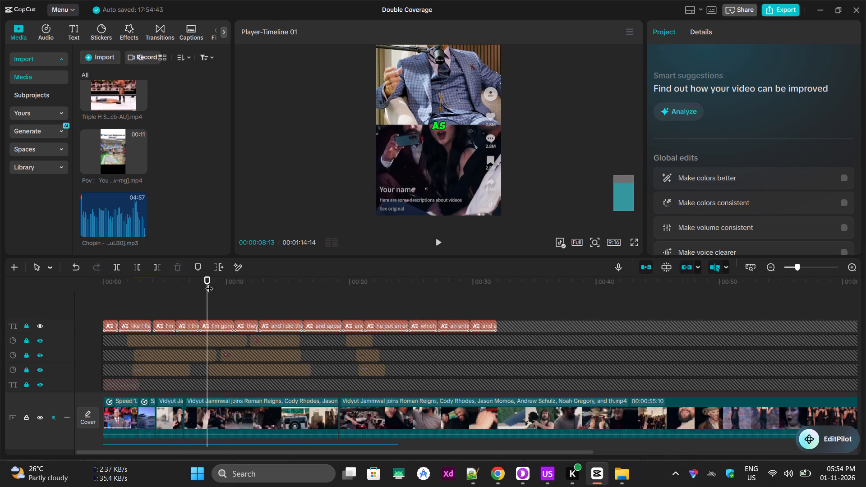
key(Right)
key(Right)
key(Right)
key(Right)
key(Right)
key(Right)
key(Right)
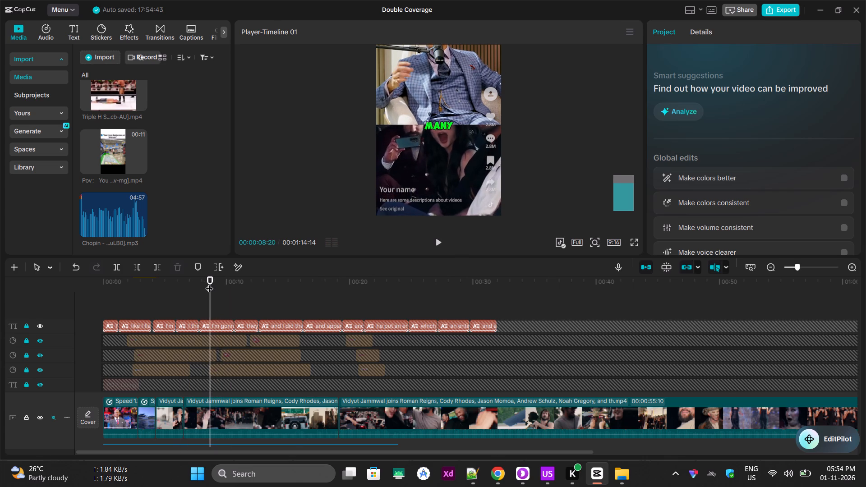
key(Right)
key(Right)
key(Right)
key(Right)
key(Right)
key(Right)
key(Right)
key(Right)
key(Right)
key(Right)
key(Right)
key(Right)
key(Right)
key(Right)
key(Right)
key(Right)
key(Right)
key(Right)
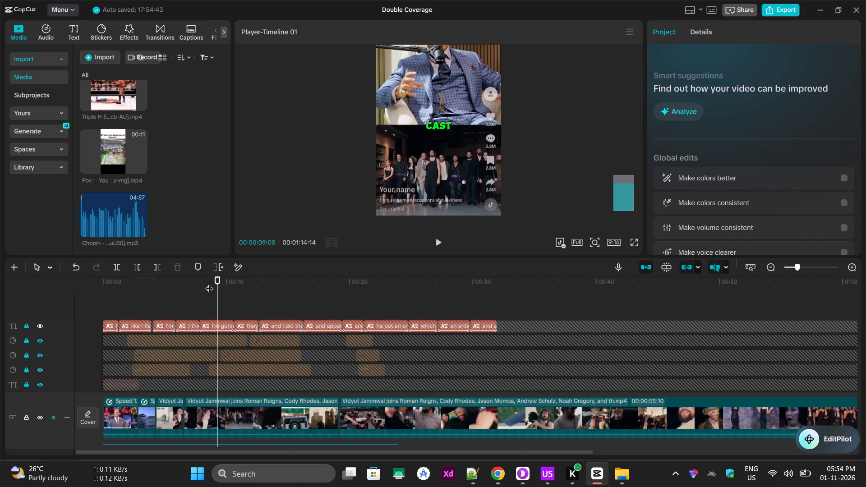
key(Left)
key(Left)
key(Left)
key(Left)
key(Right)
key(Right)
key(Right)
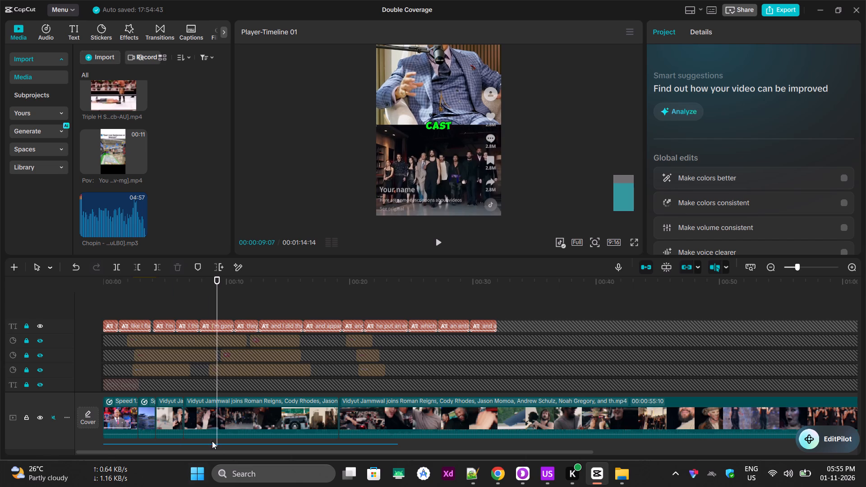
click(235, 416)
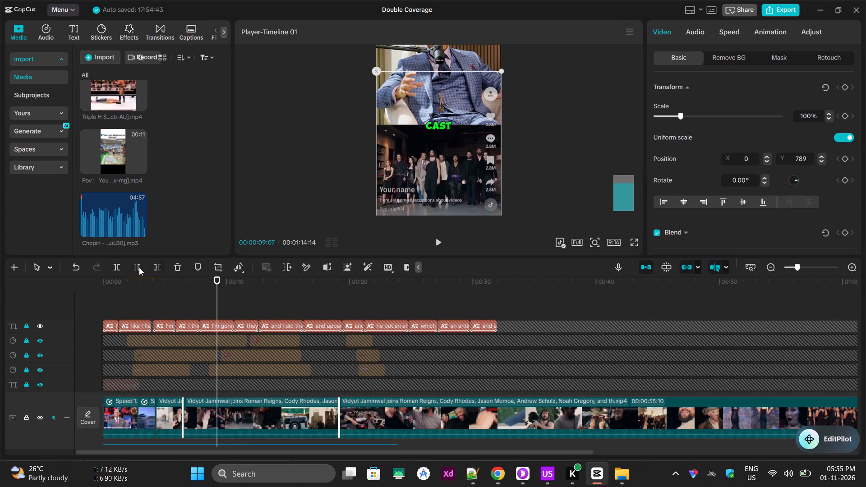
click(117, 270)
Shorten the end of the segment before the group lineup shot to about 00:00:08:14 and play the cut against the captions.
click(191, 413)
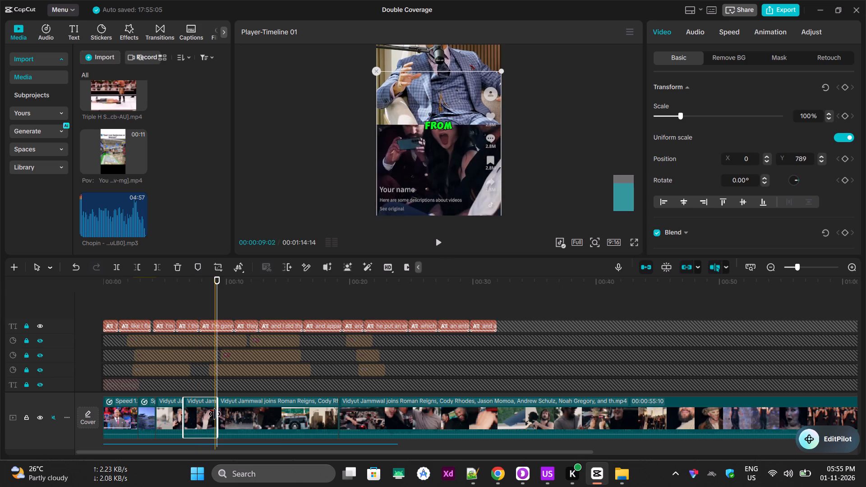
drag(217, 413, 205, 413)
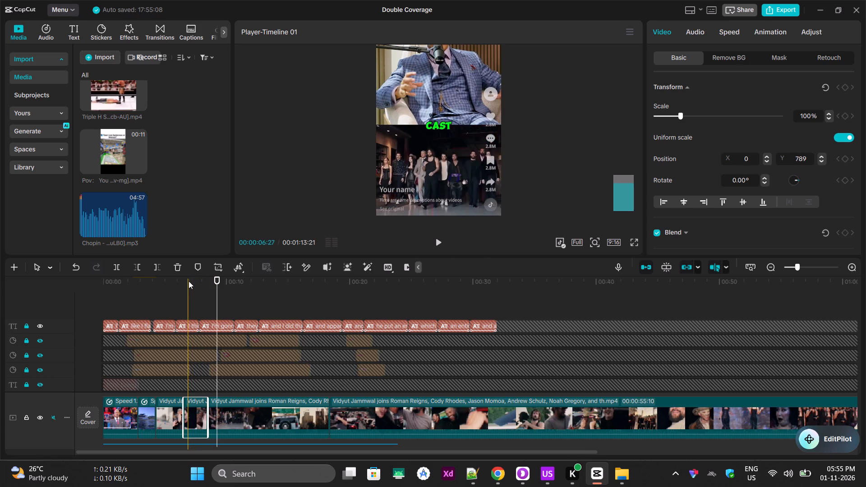
click(189, 281)
key(space)
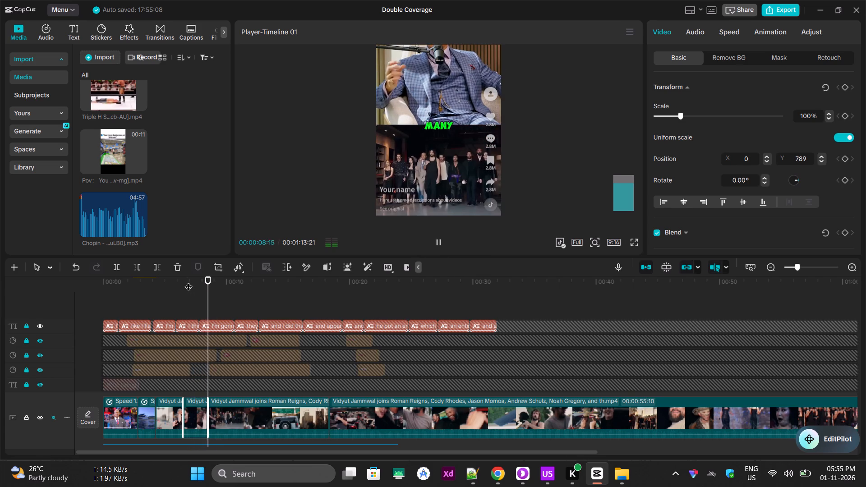
key(space)
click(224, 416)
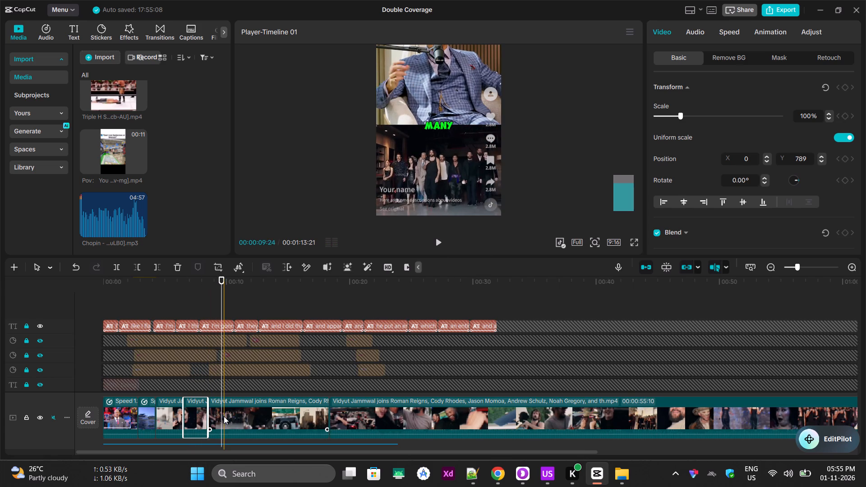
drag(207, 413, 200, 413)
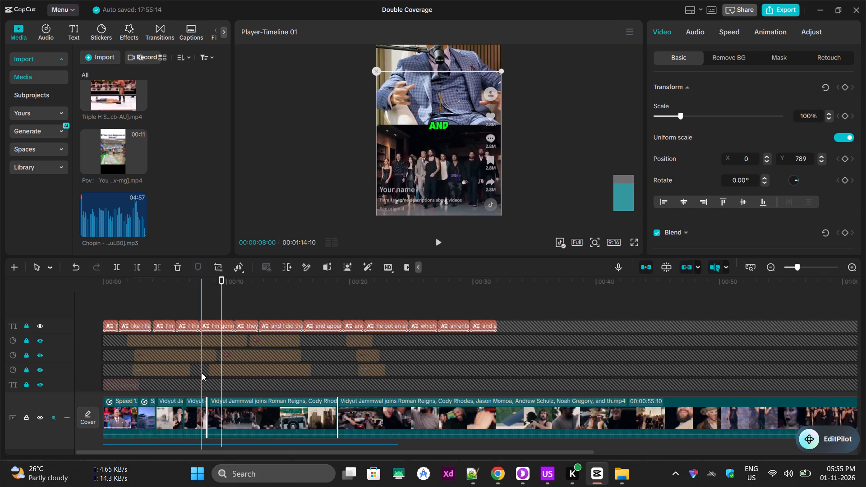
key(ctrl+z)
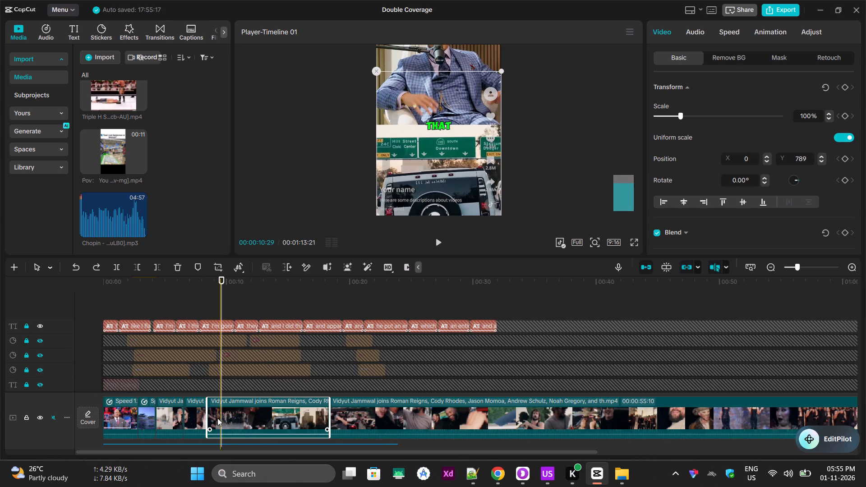
Shorten the end of the segment before the group lineup further, to about 00:00:08:03, and return the playhead to its start.
click(203, 413)
drag(208, 415, 201, 415)
click(184, 283)
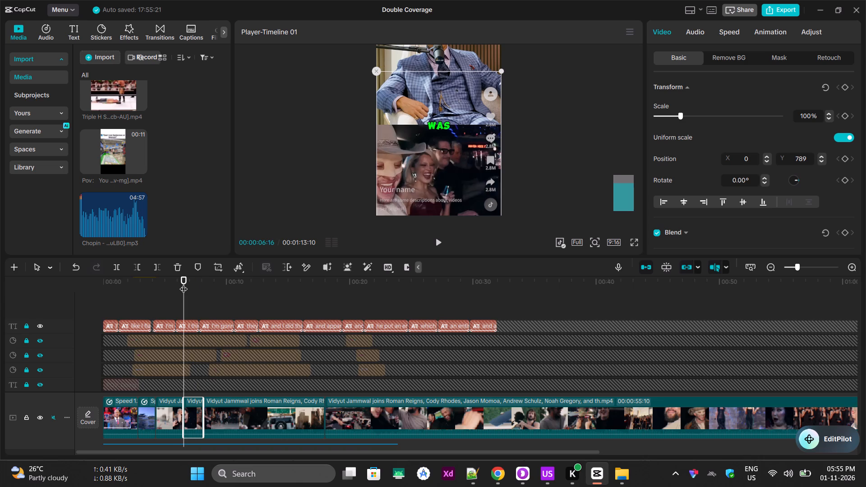
Play the group cast section against the captions and split the compilation clip at 00:00:10:07, after the lineup shot.
key(space)
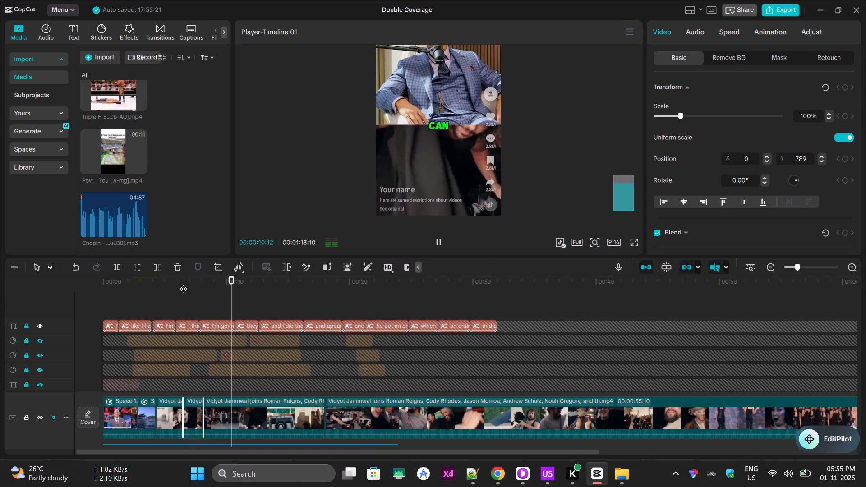
key(space)
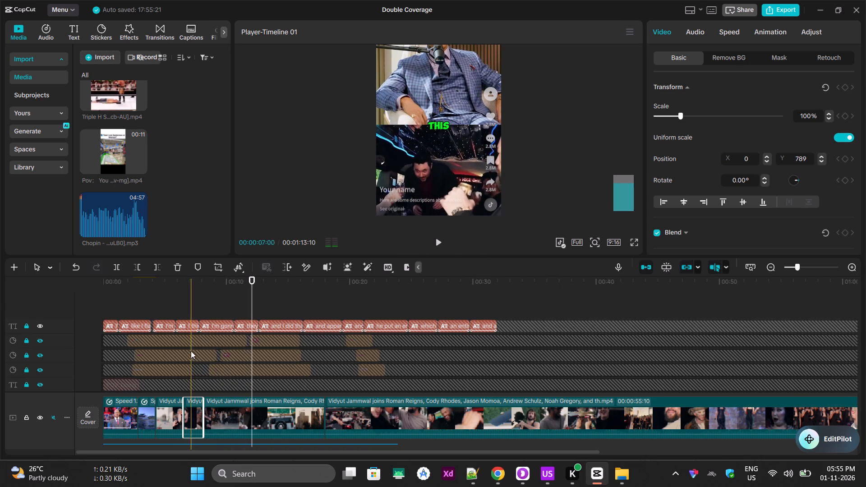
click(218, 307)
key(space)
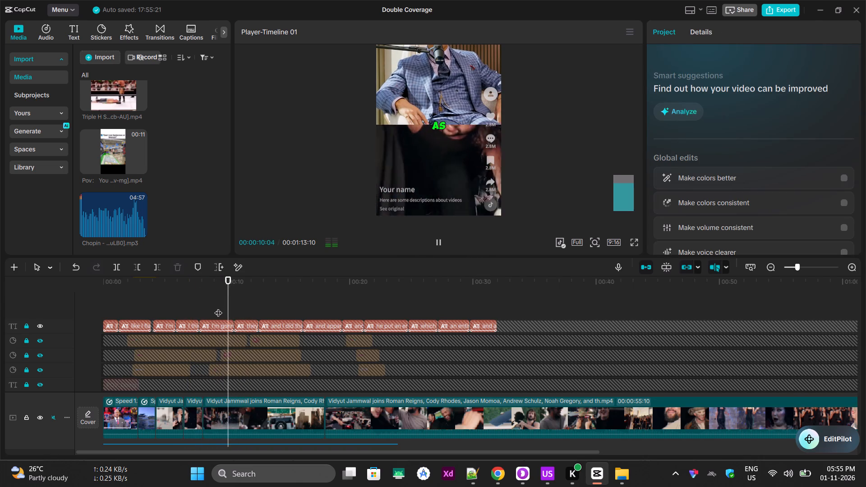
key(space)
click(218, 307)
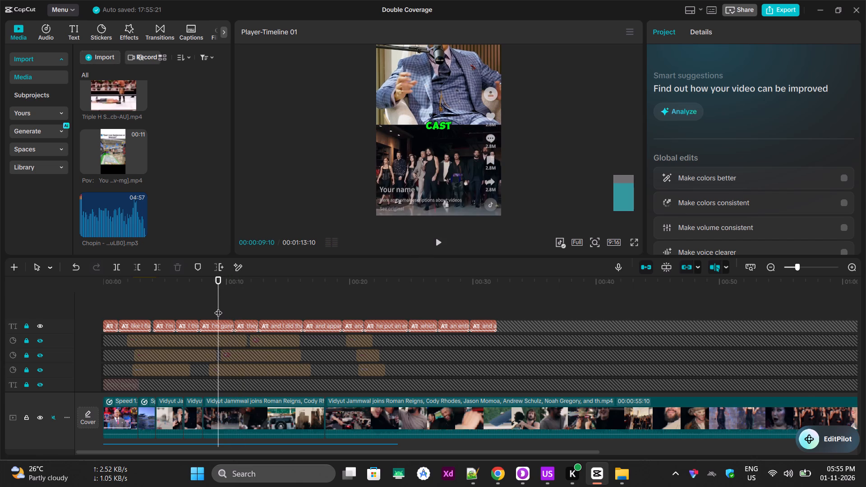
key(space)
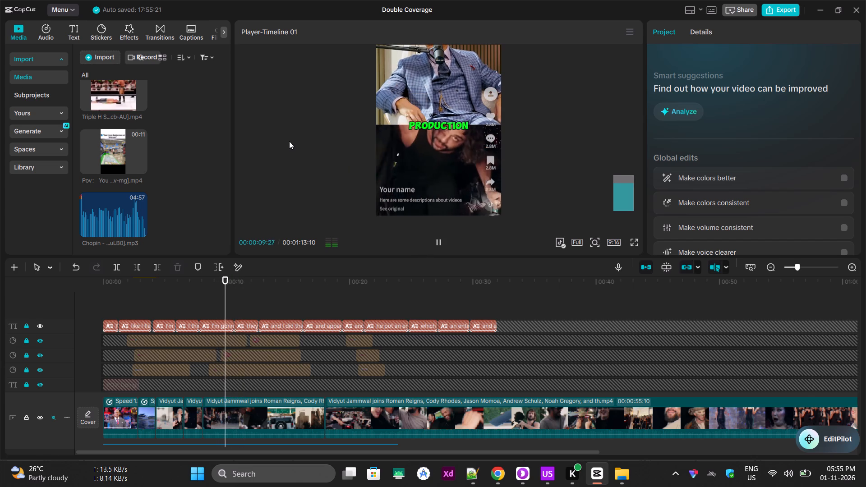
key(space)
key(space)
key(space)
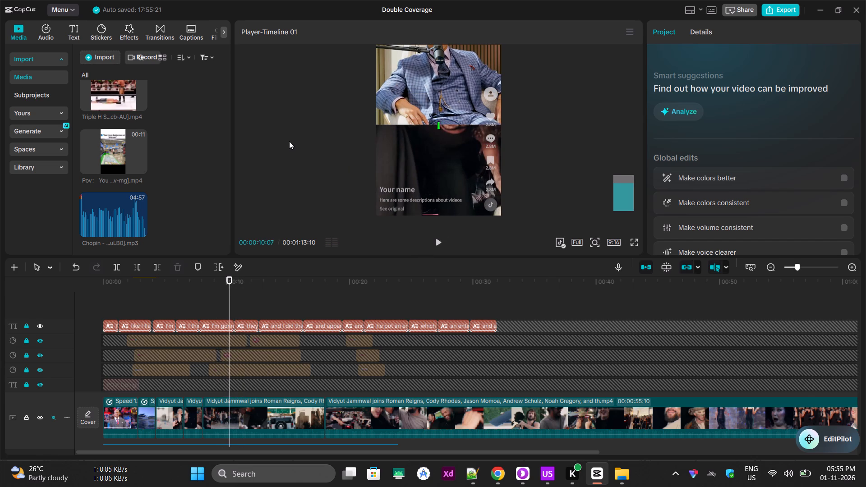
click(240, 420)
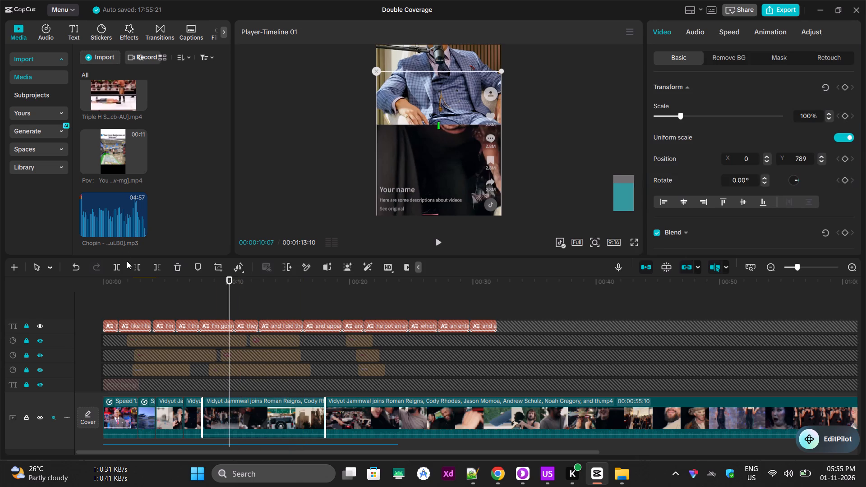
click(118, 266)
Watch the remaining compilation footage after the split for shots that could fit the captions.
key(space)
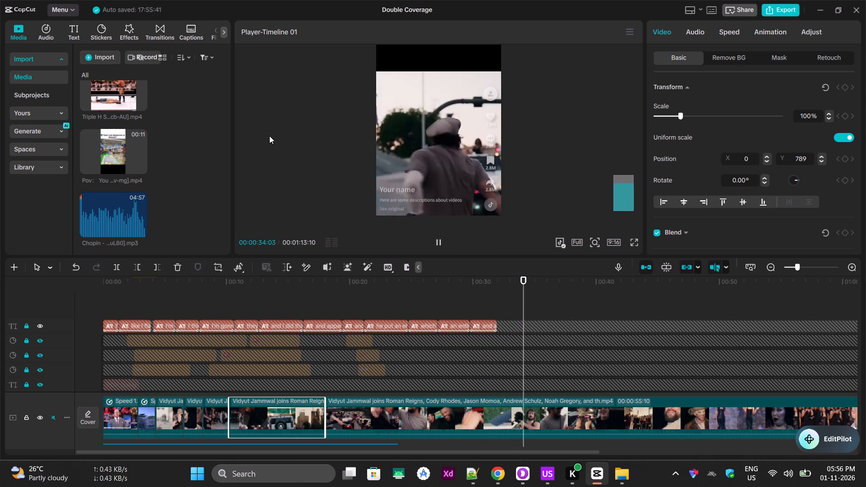
ctrl+scroll(542, 359, down, 4)
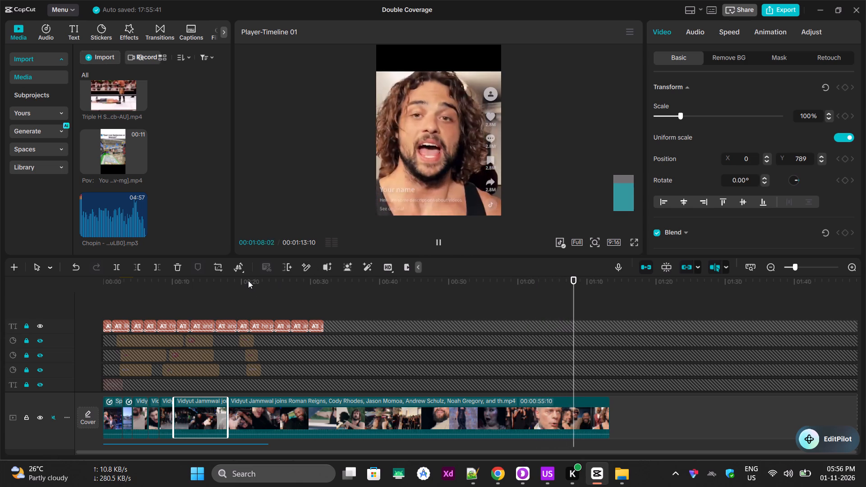
Replay the edit from the start, checking the lower-half footage against the party, cast and cigars captions.
drag(248, 280, 106, 283)
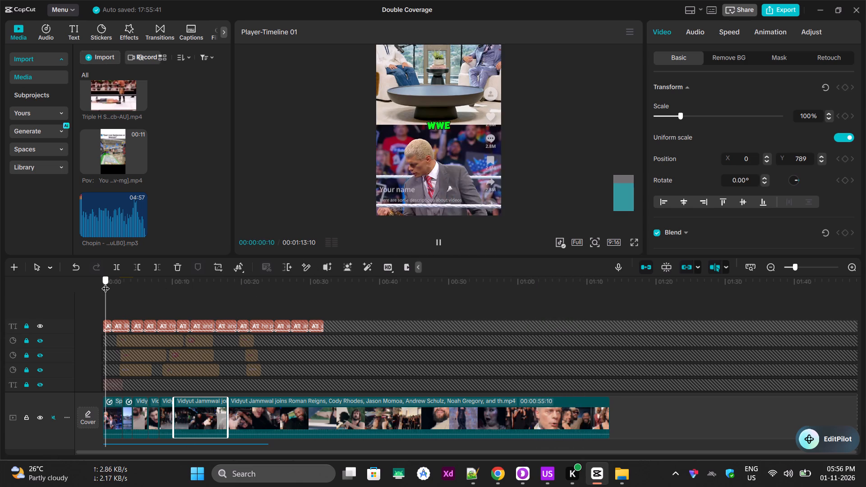
drag(106, 283, 148, 275)
key(space)
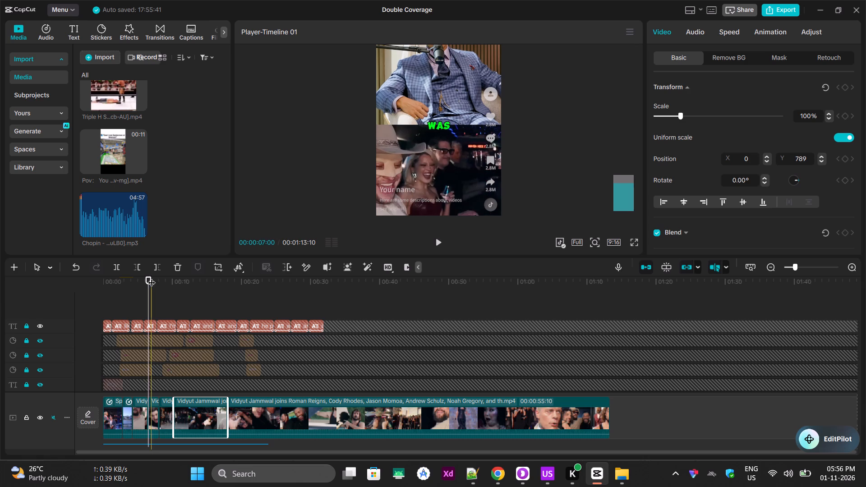
drag(152, 277, 80, 271)
key(space)
click(315, 141)
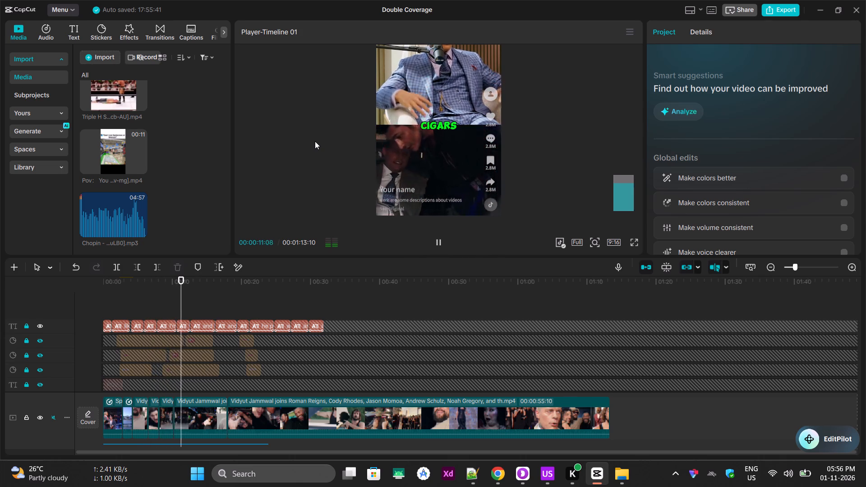
key(space)
key(space)
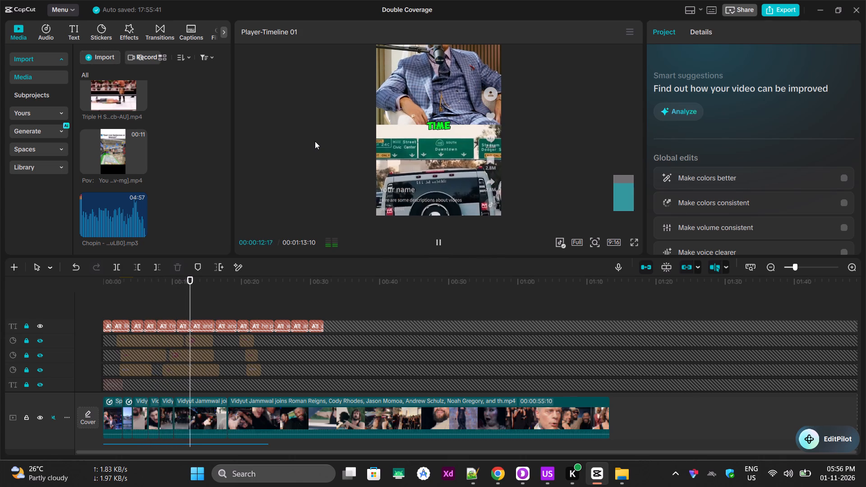
drag(182, 284, 151, 280)
key(space)
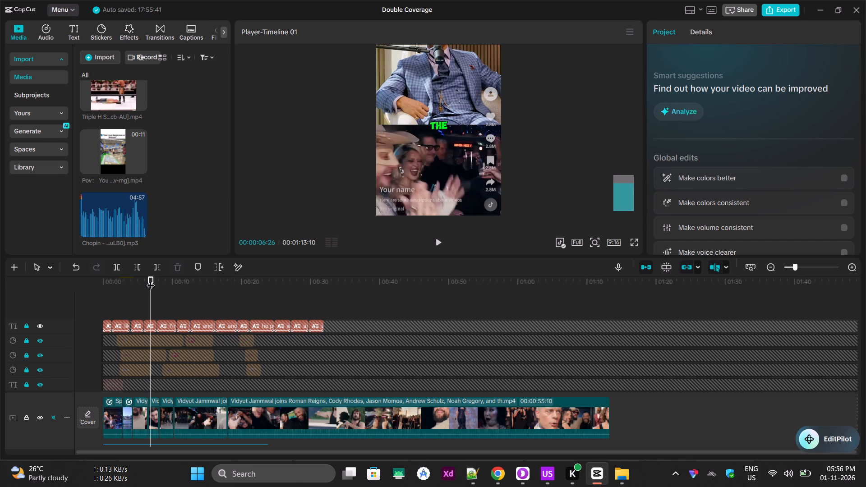
key(space)
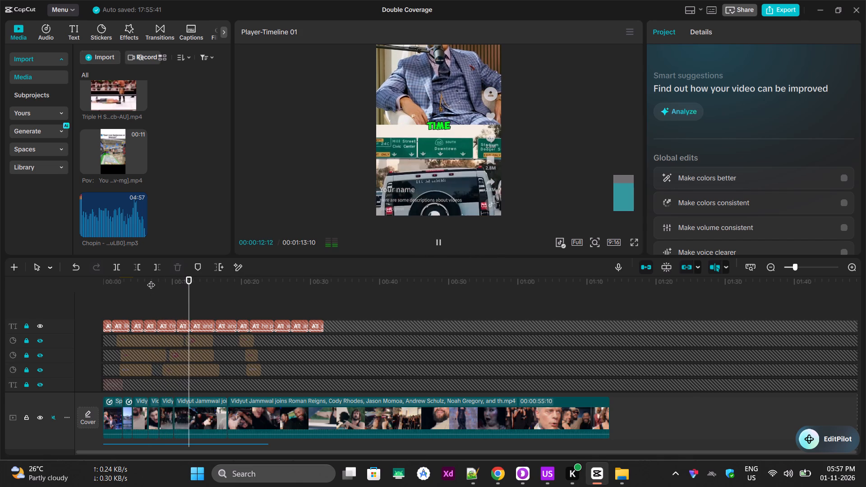
Step frame by frame around 00:00:12:12 and watch the footage through to about 00:00:34:23 for a suitable shot.
key(Left)
key(Left)
key(Left)
key(Left)
key(Left)
key(Left)
key(Left)
key(Left)
key(Left)
key(Right)
key(space)
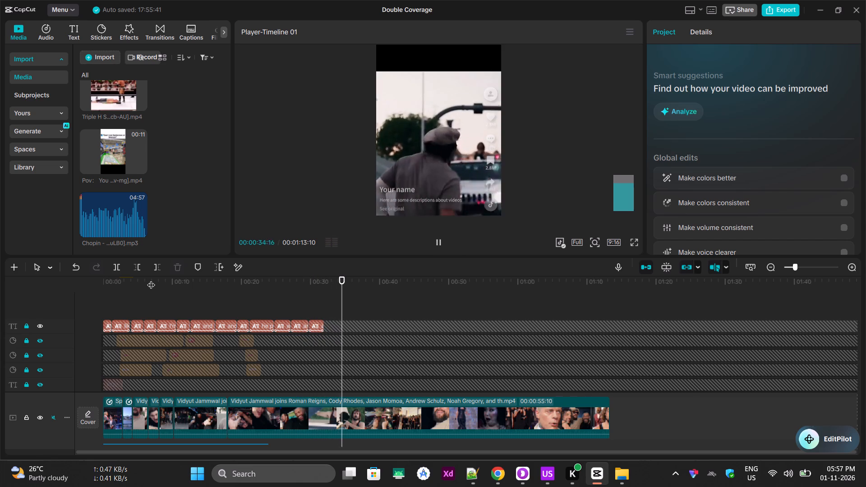
key(space)
Preview the "ROMAN REIGNS & CODY RHODES PARTYING WITH THE STREET FIGHTER CAST!" video from the youtube download folder.
key(alt+Tab)
key(alt+Tab)
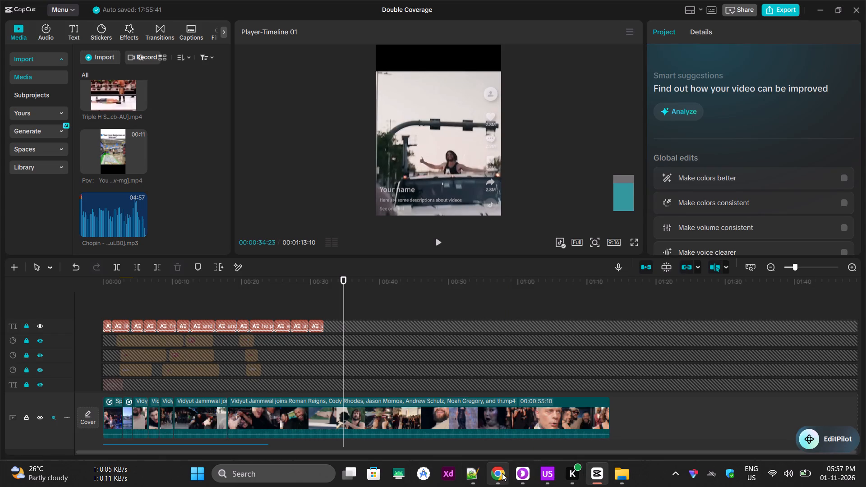
click(621, 473)
double_click(180, 147)
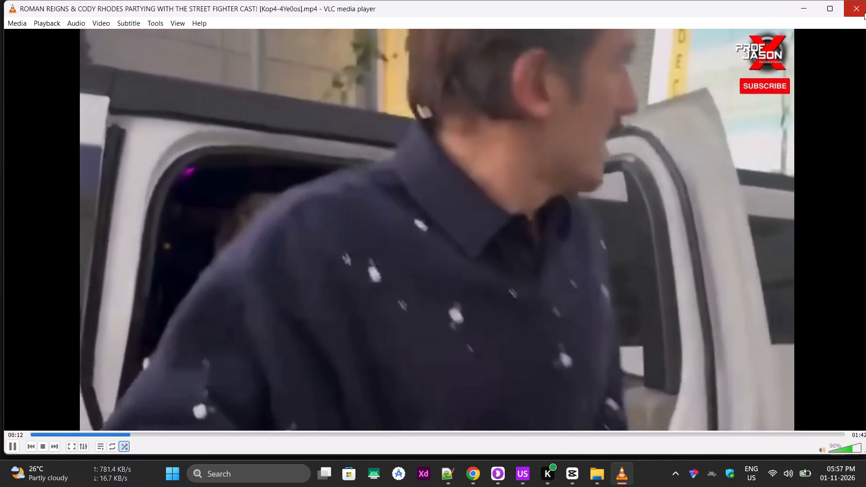
click(864, 12)
Bring the Roman Reigns and Cody Rhodes partying video into the CapCut main track, between the last two compilation segments.
drag(146, 152, 613, 452)
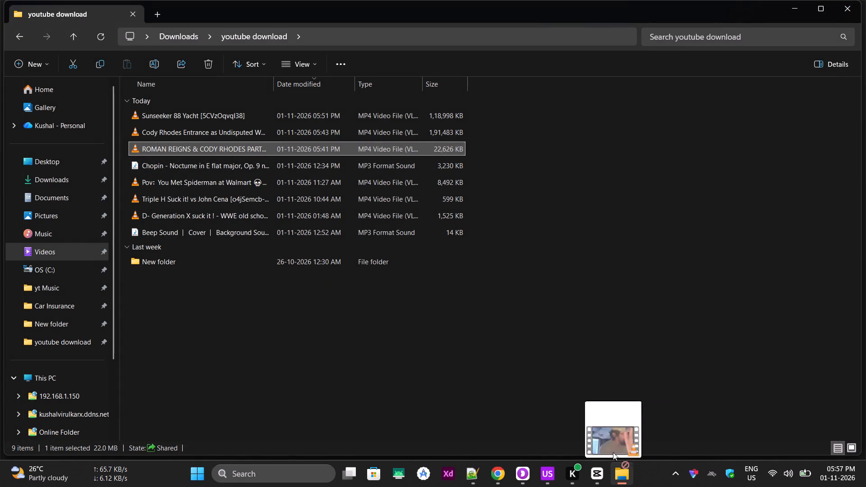
drag(613, 452, 639, 382)
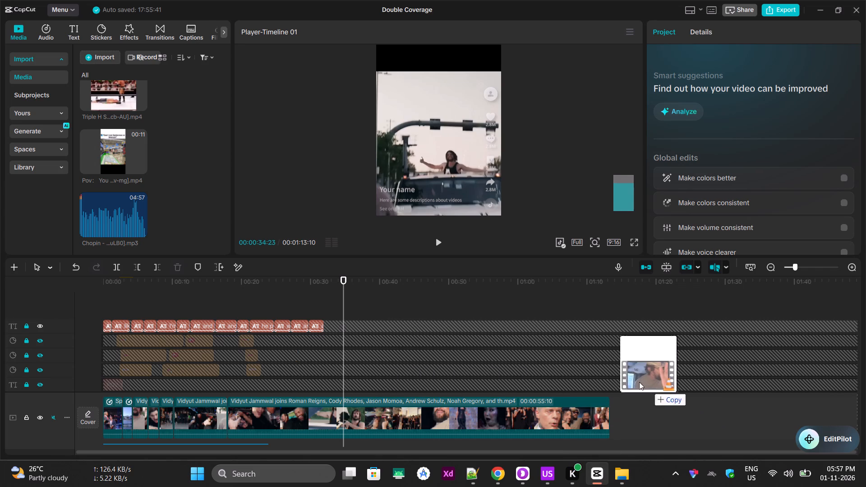
drag(639, 382, 355, 306)
drag(374, 333, 252, 413)
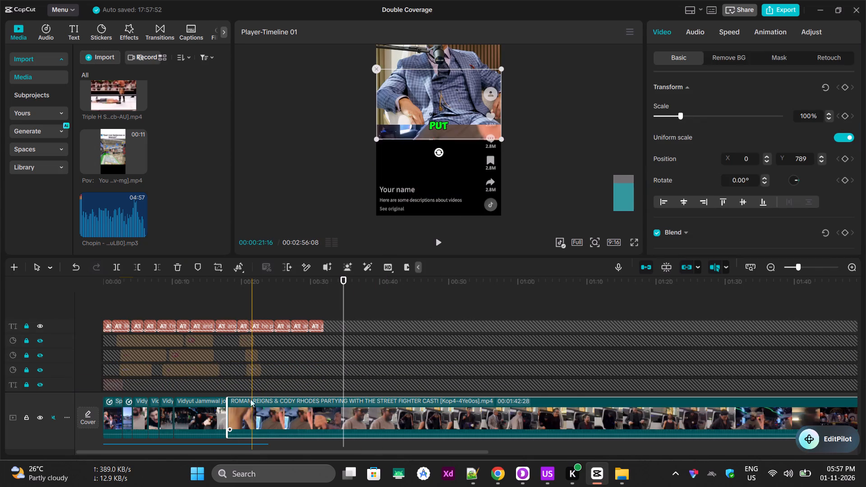
Play the edit from about 00:00:07:23 into the inserted partying clip, checking the footage against the captions.
click(213, 291)
key(space)
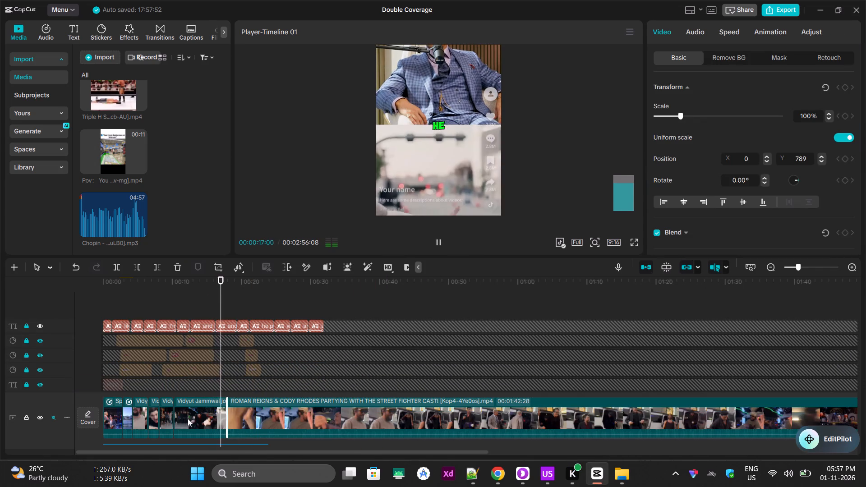
click(193, 418)
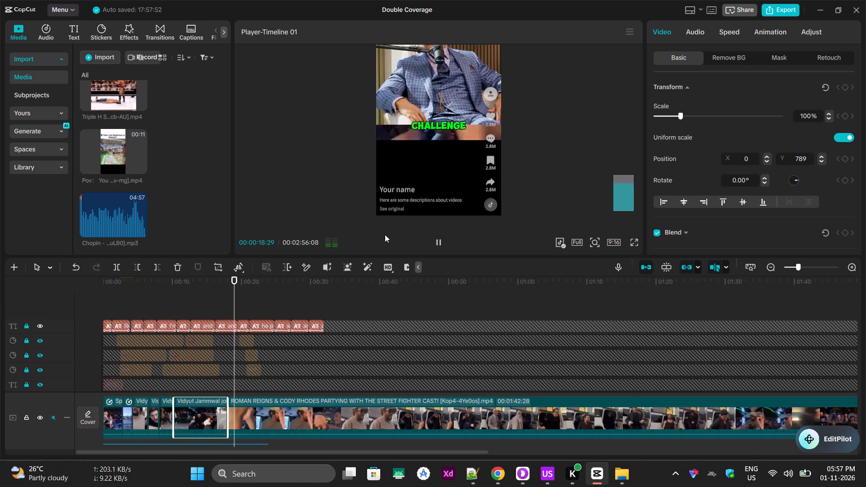
drag(219, 285, 157, 284)
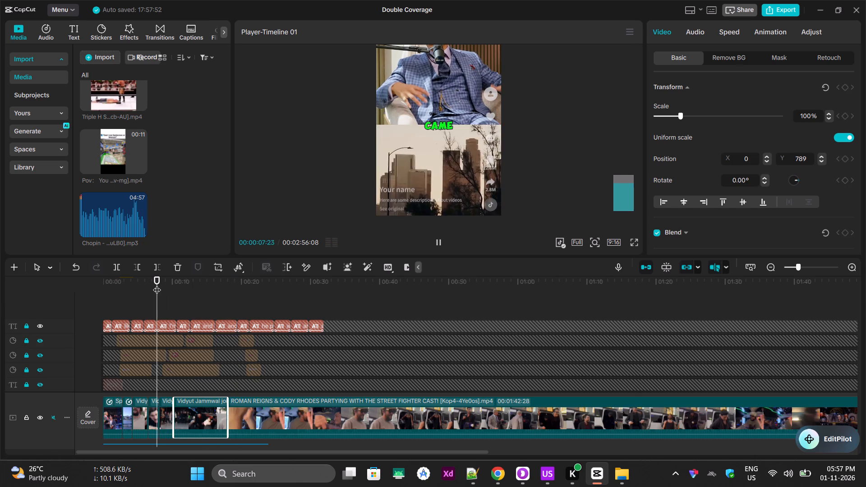
key(space)
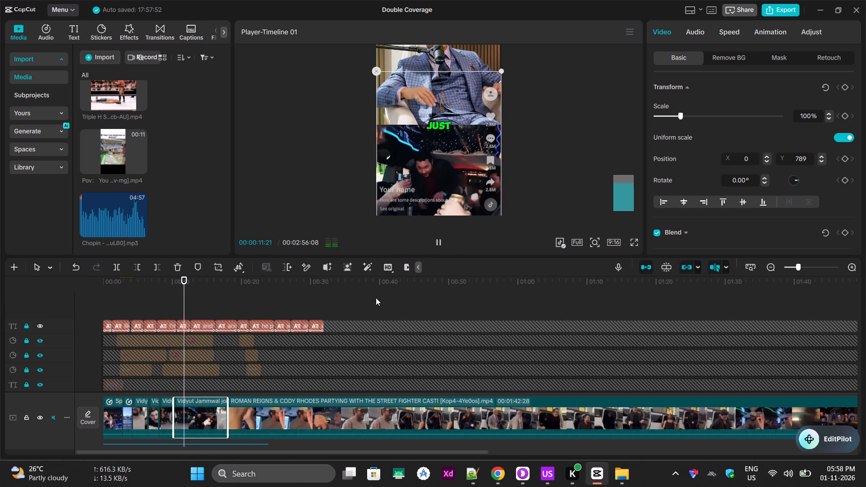
ctrl+scroll(485, 122, up, 5)
ctrl+scroll(485, 122, down, 5)
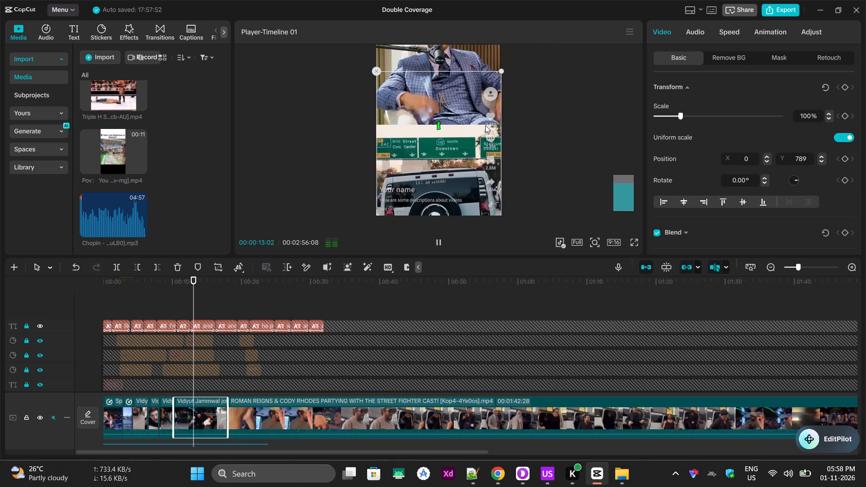
ctrl+scroll(487, 128, down, 3)
ctrl+scroll(489, 159, up, 3)
scroll(488, 158, down, 4)
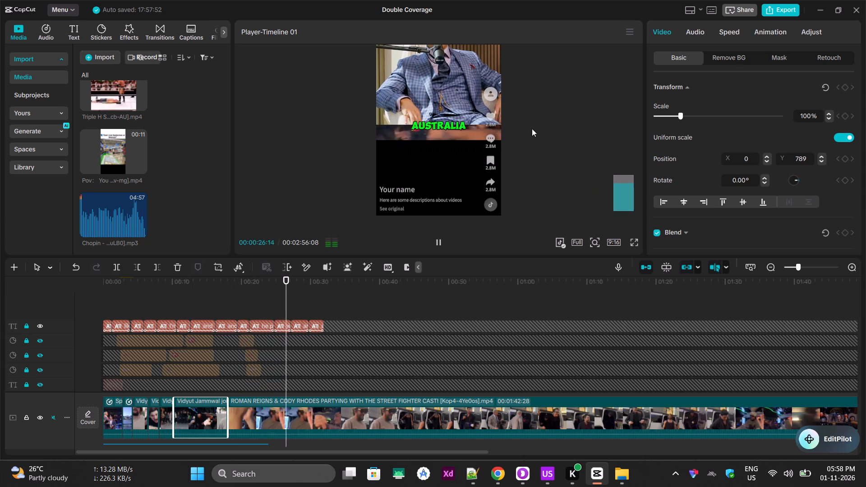
key(space)
Move the partying clip straight down in the frame so it sits in the lower half beneath the podcast footage.
click(299, 413)
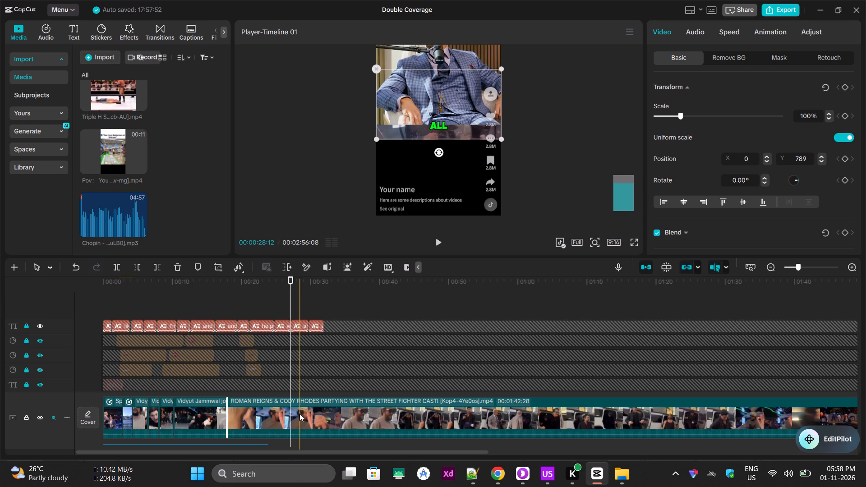
drag(445, 100, 445, 161)
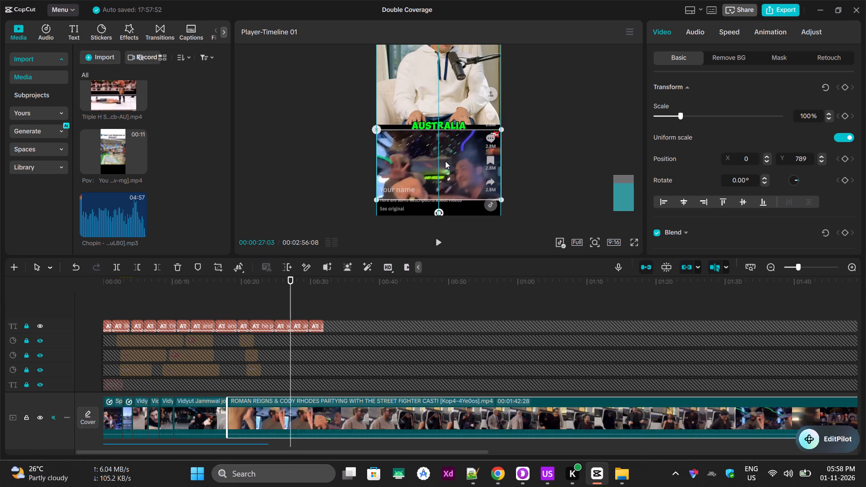
drag(445, 161, 445, 161)
Look through the rest of the partying clip and the closing Vidyut Jammwal compilation segment for usable party footage.
key(space)
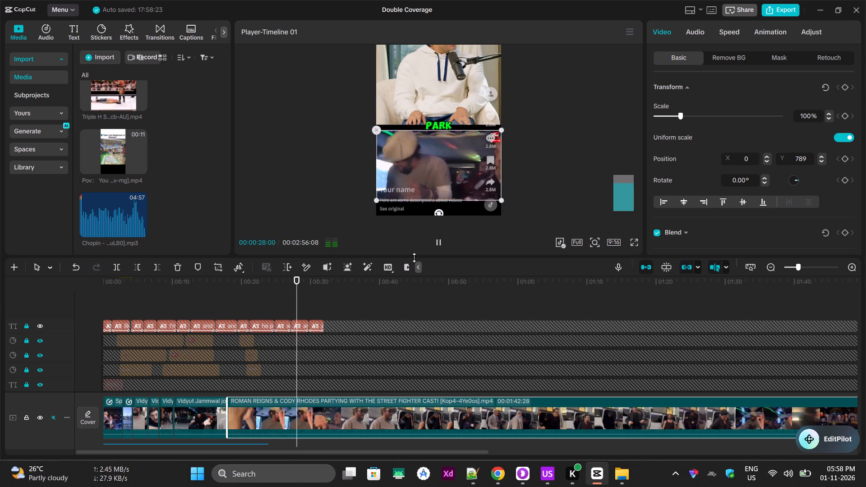
drag(336, 288, 418, 287)
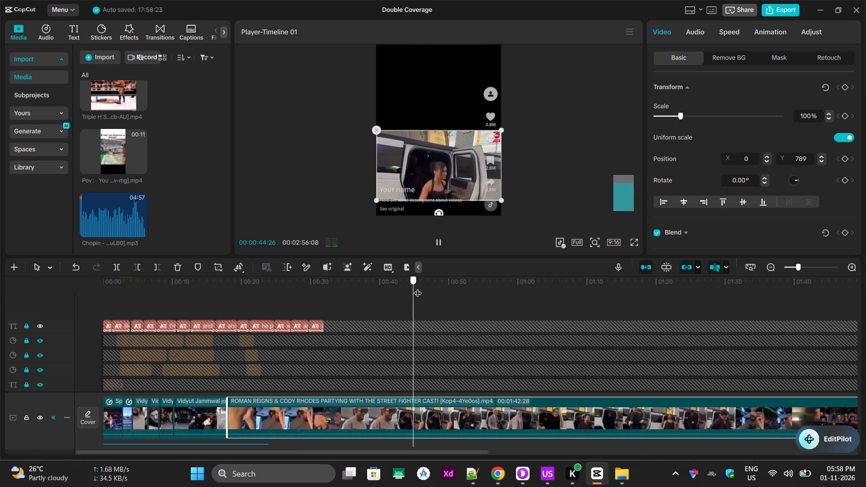
drag(418, 287, 705, 298)
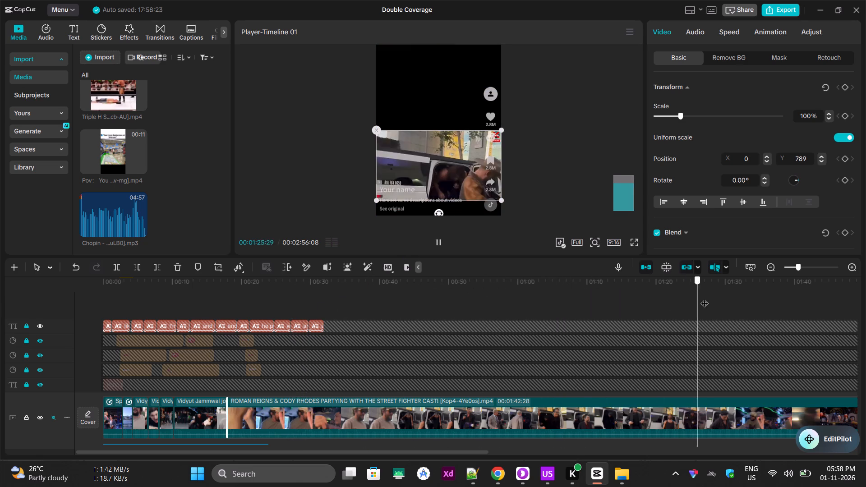
drag(705, 298, 865, 308)
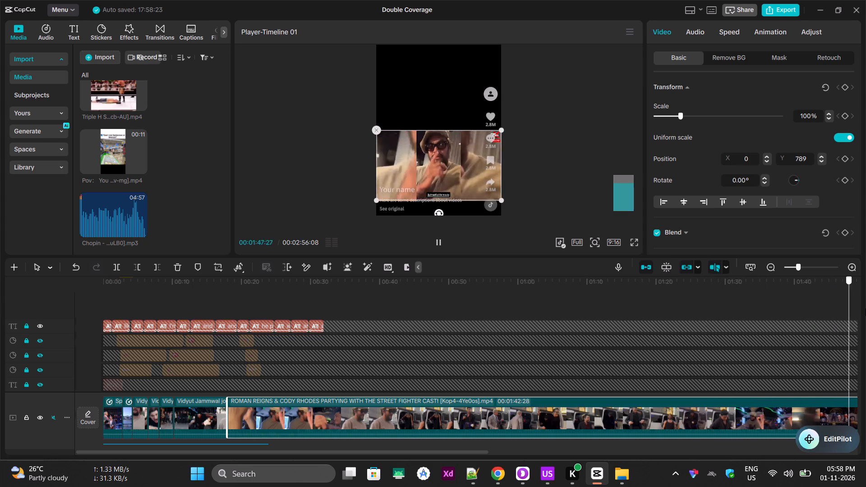
drag(865, 308, 522, 311)
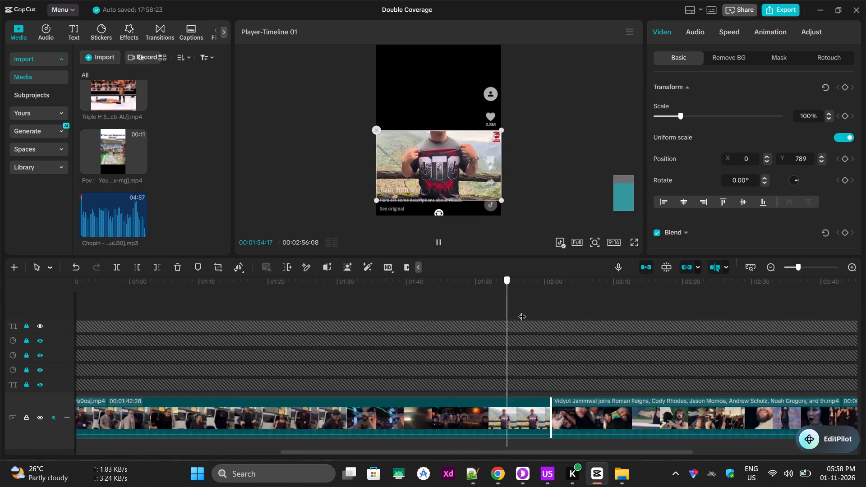
drag(522, 311, 678, 311)
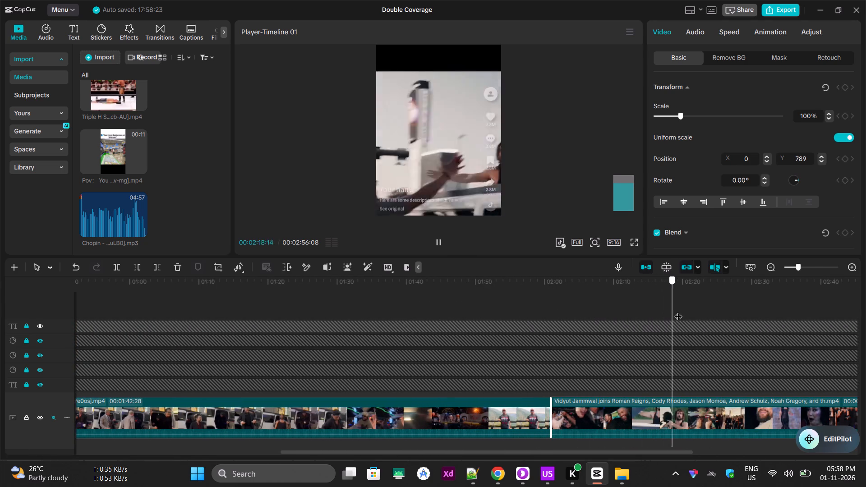
drag(678, 311, 736, 314)
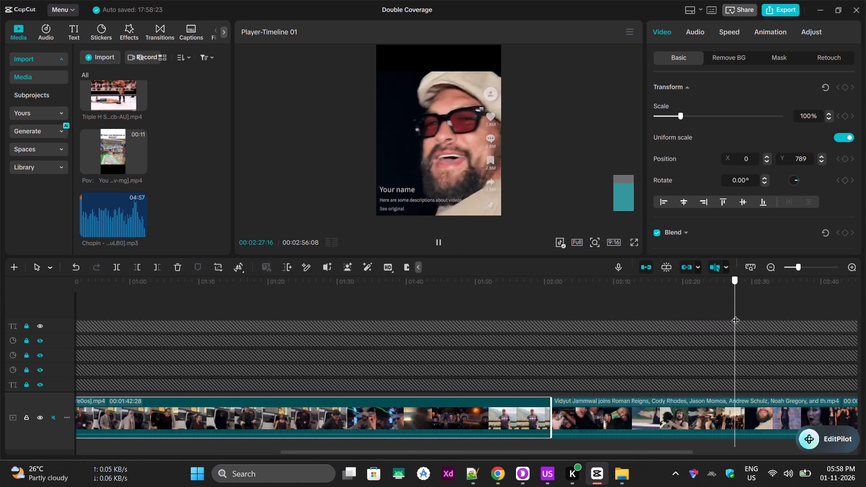
drag(736, 314, 823, 317)
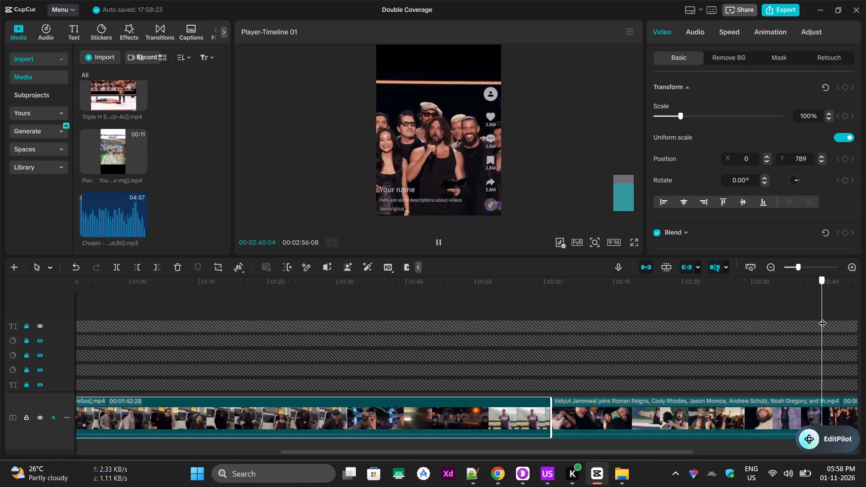
drag(823, 317, 593, 327)
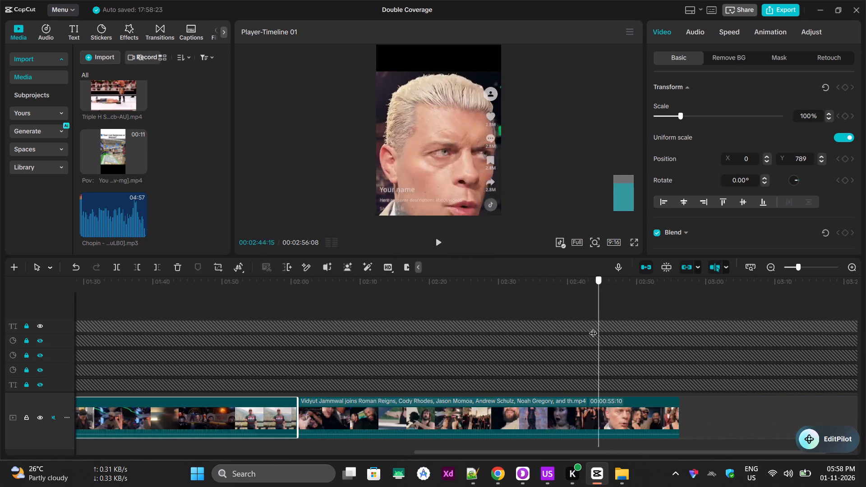
drag(593, 327, 441, 325)
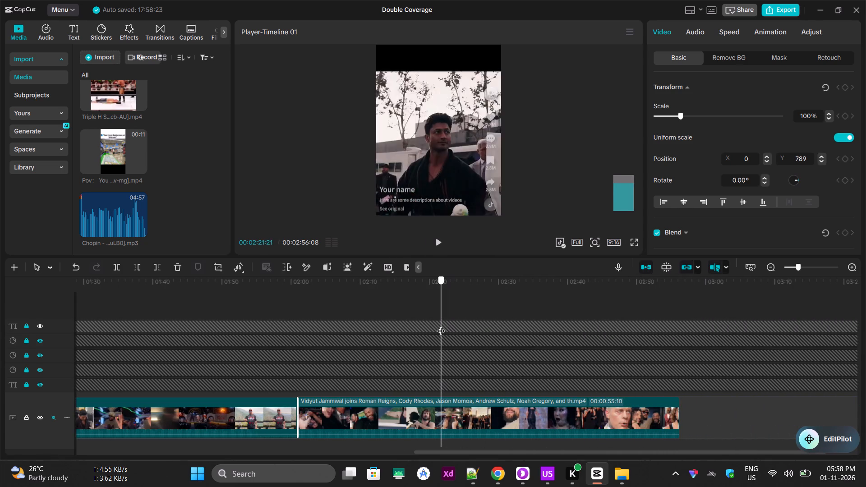
drag(441, 325, 417, 320)
click(498, 411)
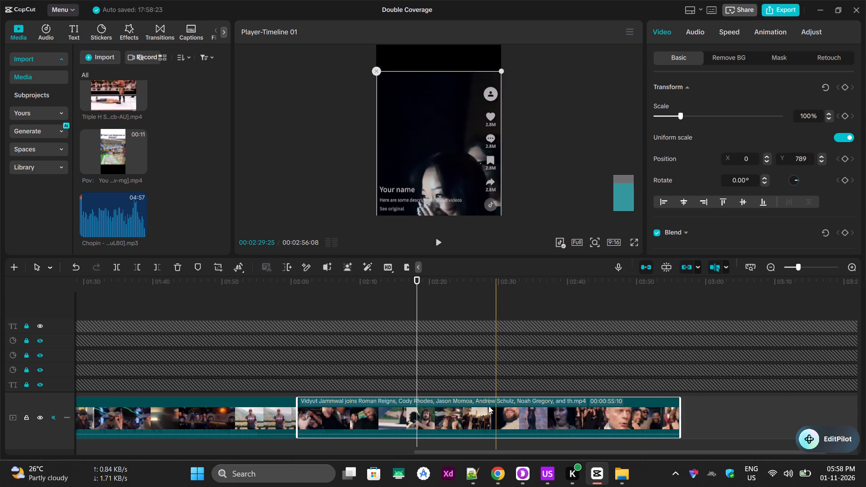
drag(421, 290, 317, 282)
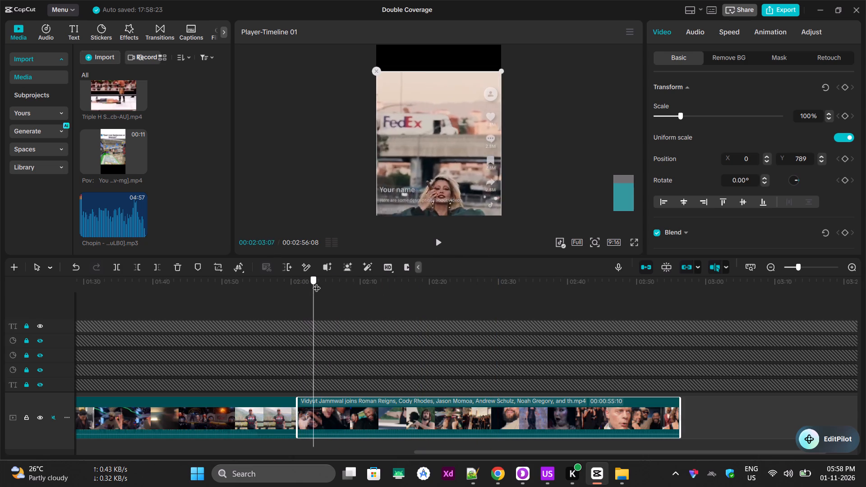
drag(317, 282, 298, 283)
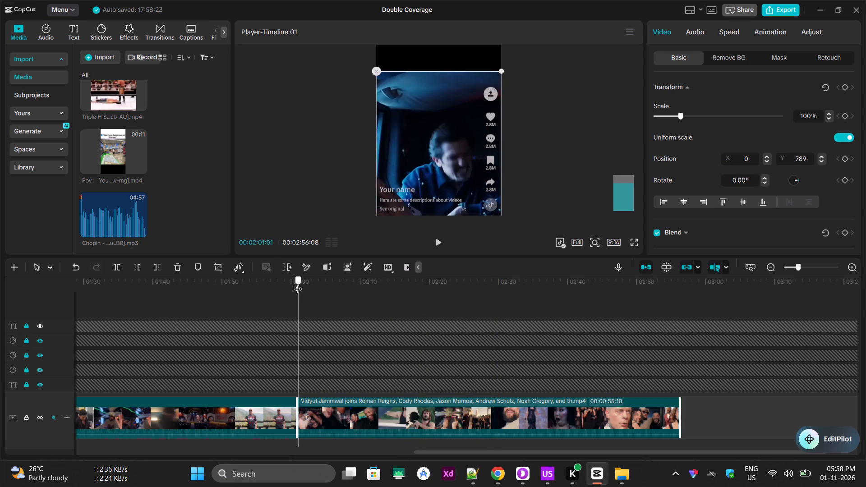
drag(298, 283, 295, 281)
key(space)
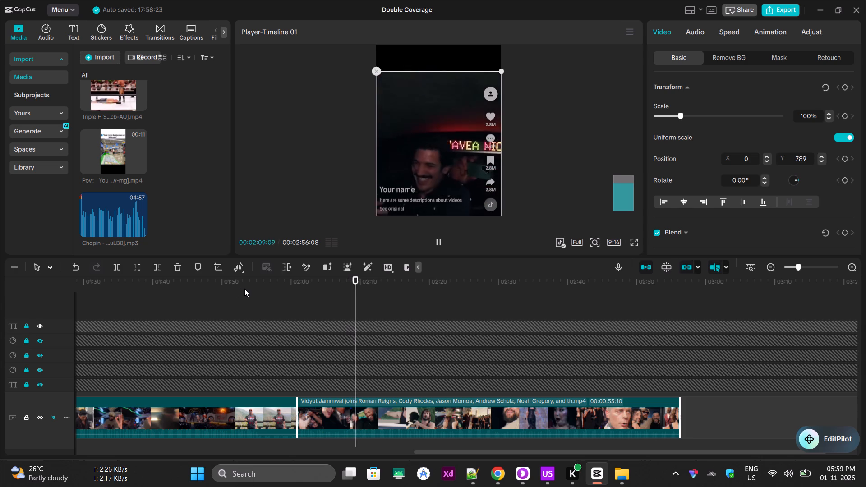
Scan the partying clip between about 00:00:43 and 00:01:48 to examine its limousine and in-car party shots.
drag(244, 289, 197, 283)
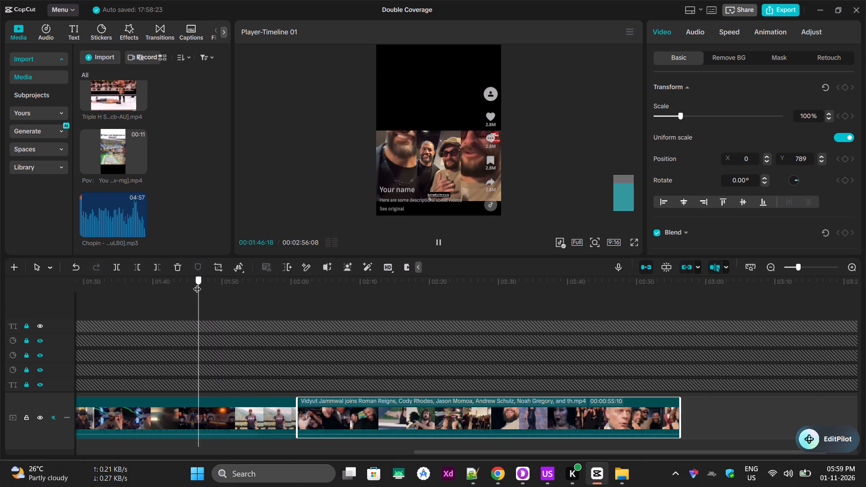
drag(197, 283, 210, 285)
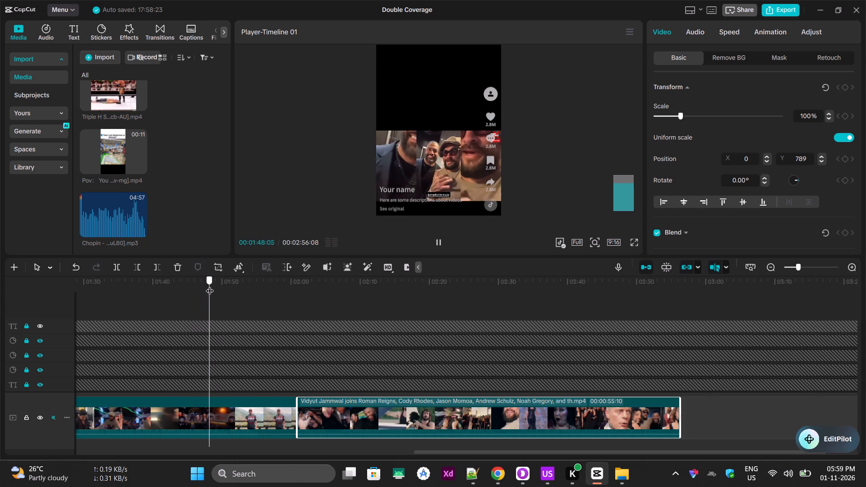
drag(210, 285, 272, 278)
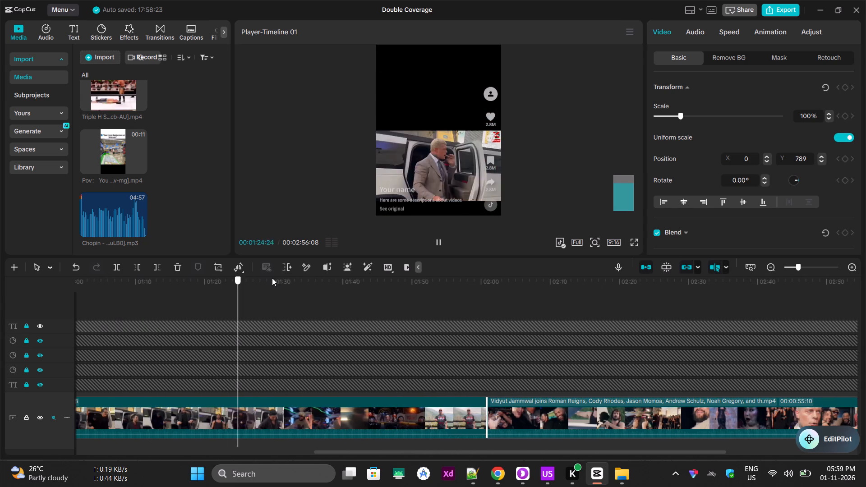
drag(272, 278, 283, 276)
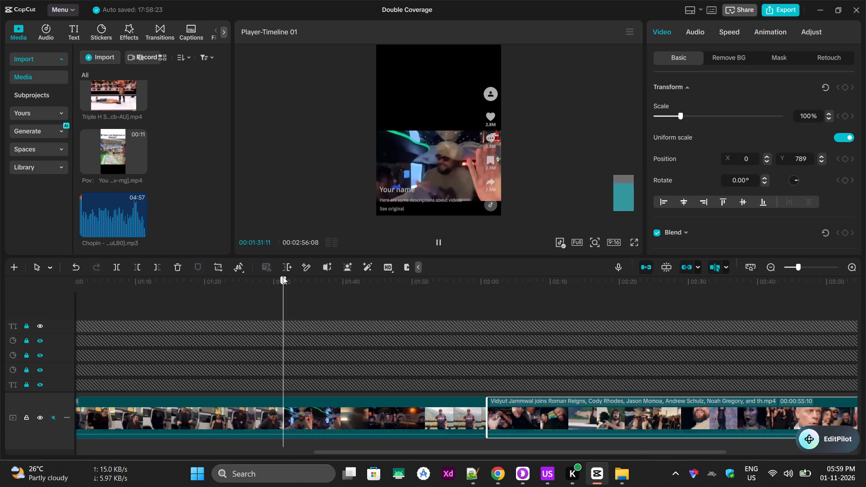
drag(283, 276, 320, 279)
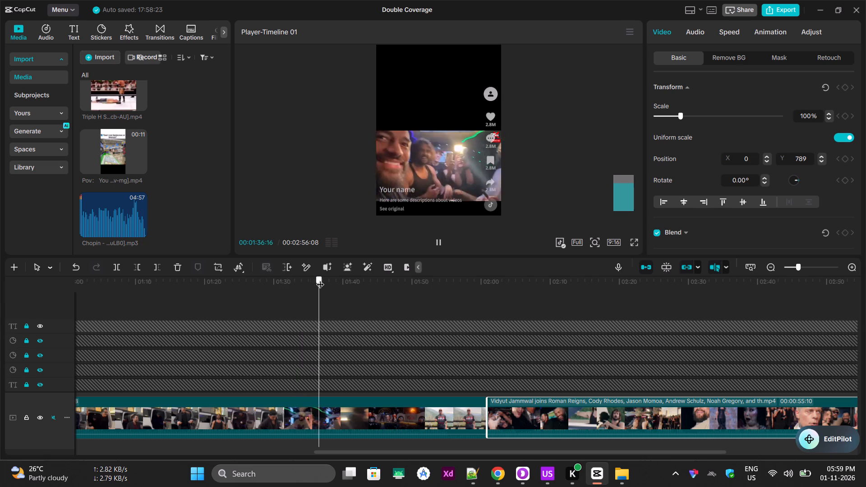
drag(320, 279, 278, 270)
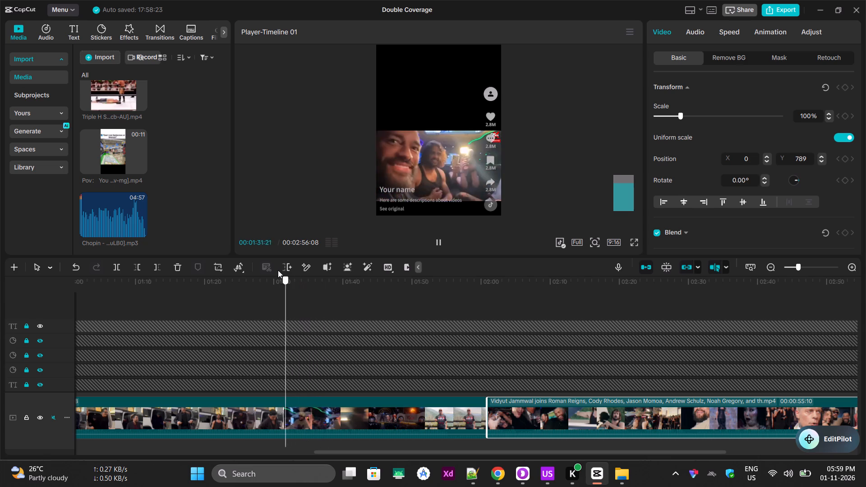
drag(278, 270, 244, 265)
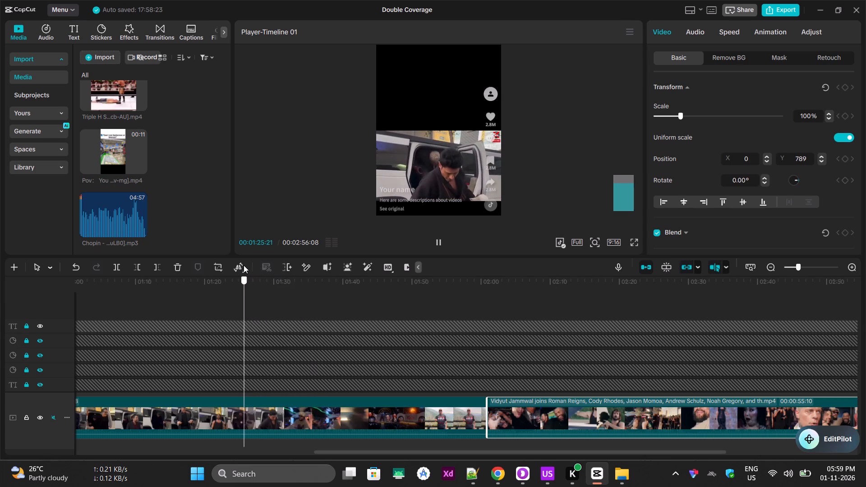
drag(244, 265, 262, 273)
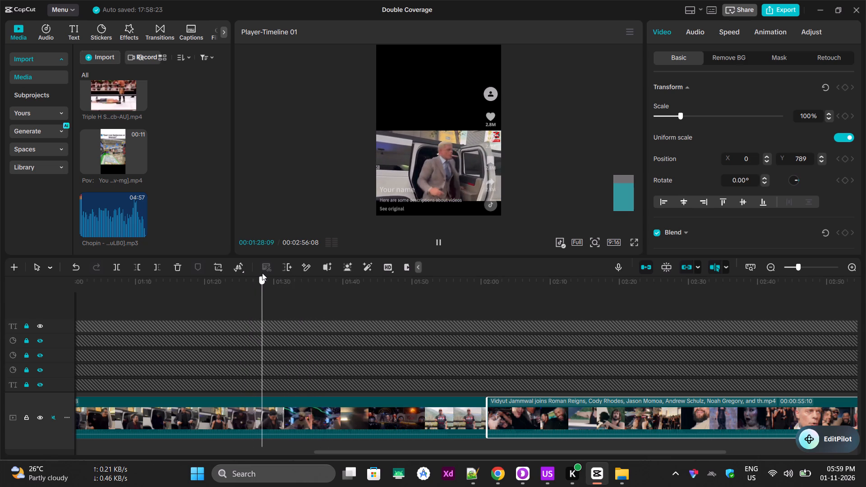
drag(262, 273, 277, 276)
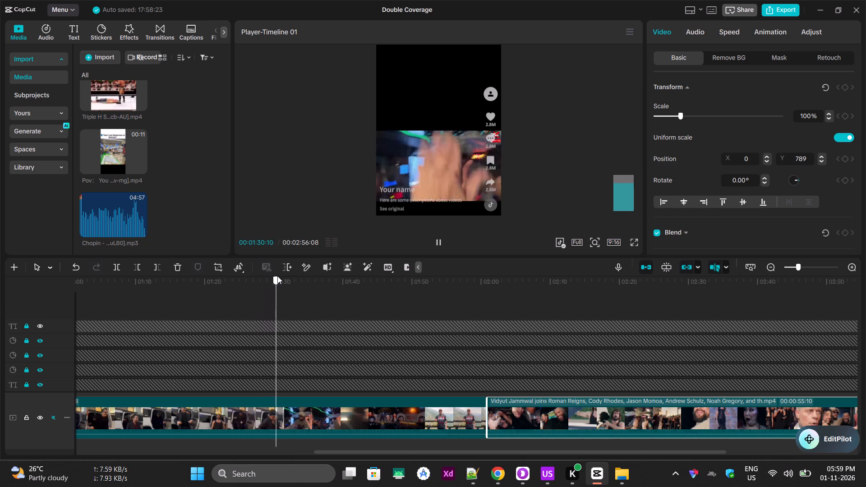
drag(277, 276, 108, 283)
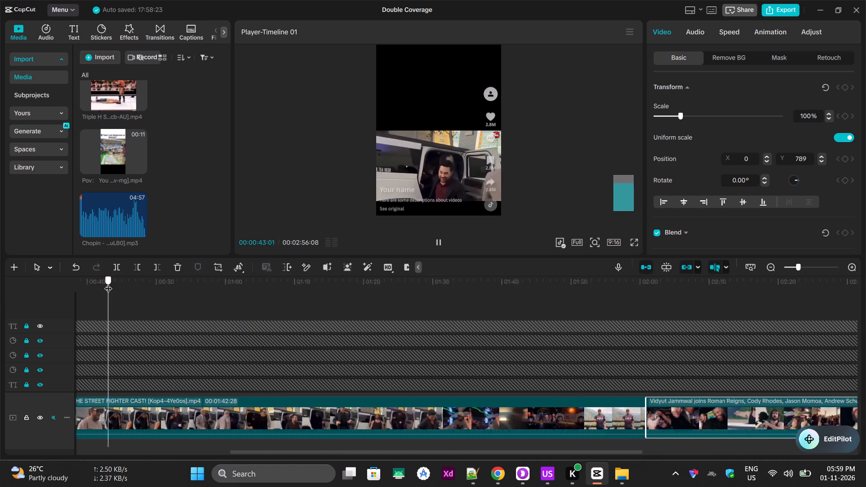
drag(108, 283, 542, 292)
key(space)
key(space)
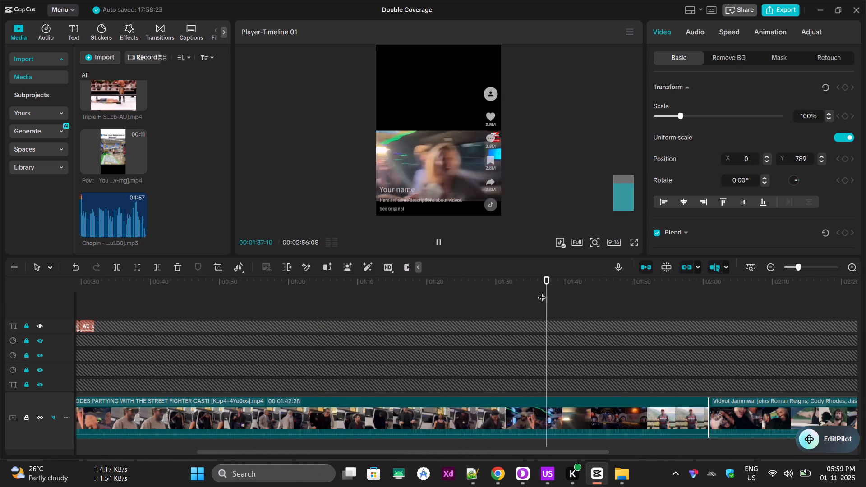
Split the partying clip at 00:01:31:10, early in the in-car party shot with the man in the cap.
drag(542, 292, 511, 294)
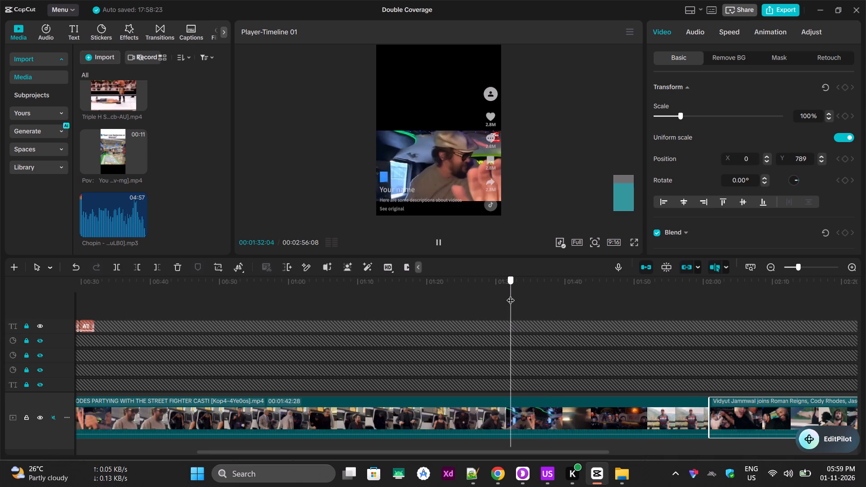
drag(511, 294, 484, 296)
key(space)
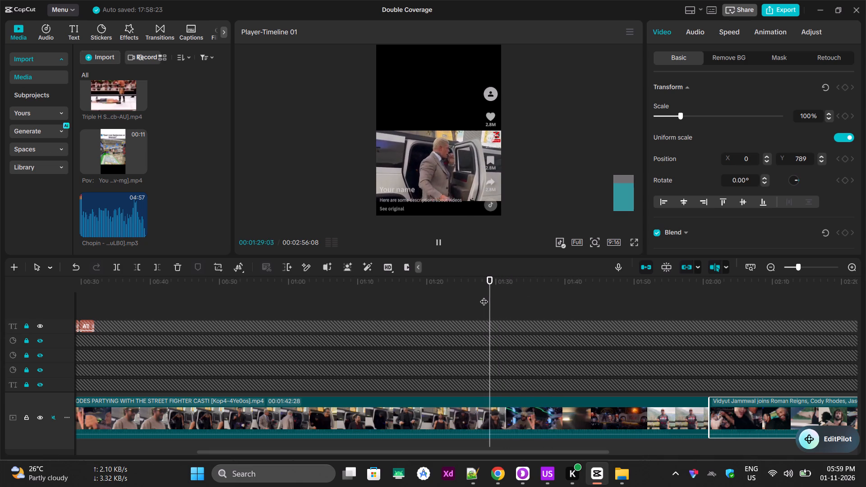
key(space)
key(space)
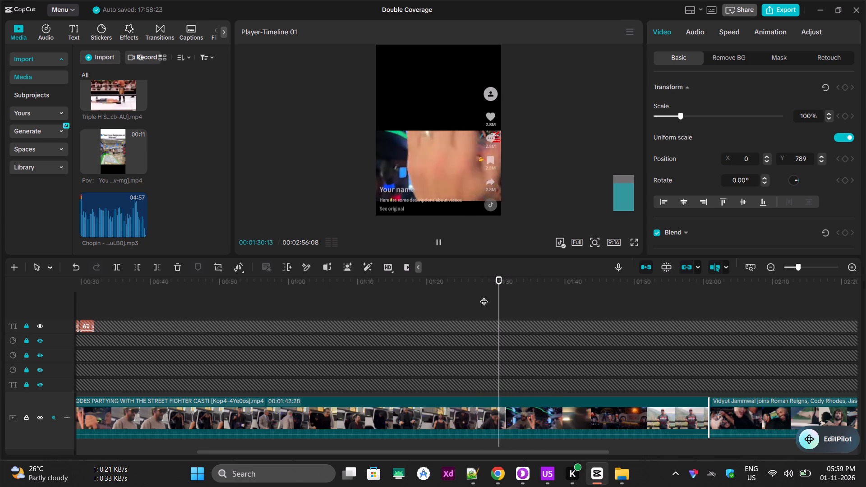
key(space)
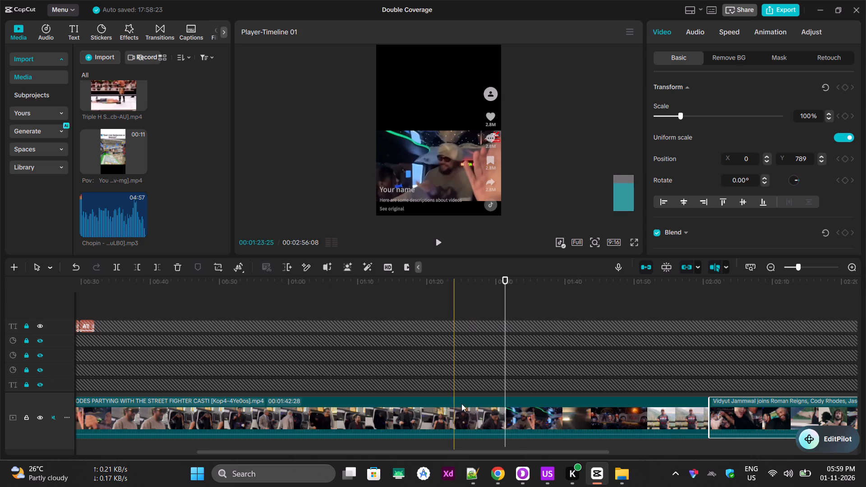
click(518, 423)
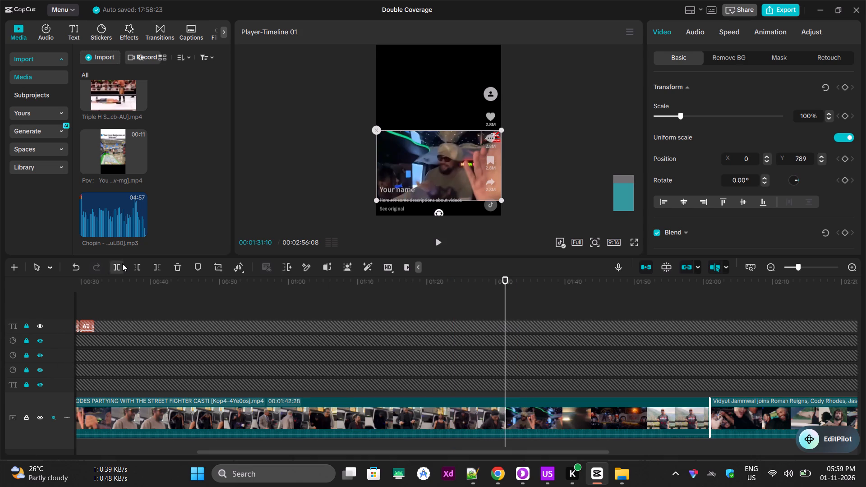
click(122, 263)
Find the end of the in-car shot frame by frame and trim away the rest of the split-off partying segment after 00:01:39:09.
key(space)
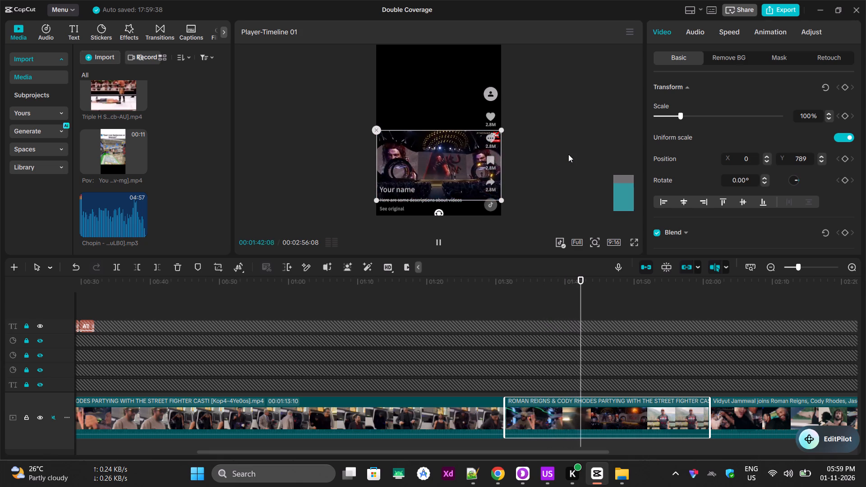
key(space)
click(566, 288)
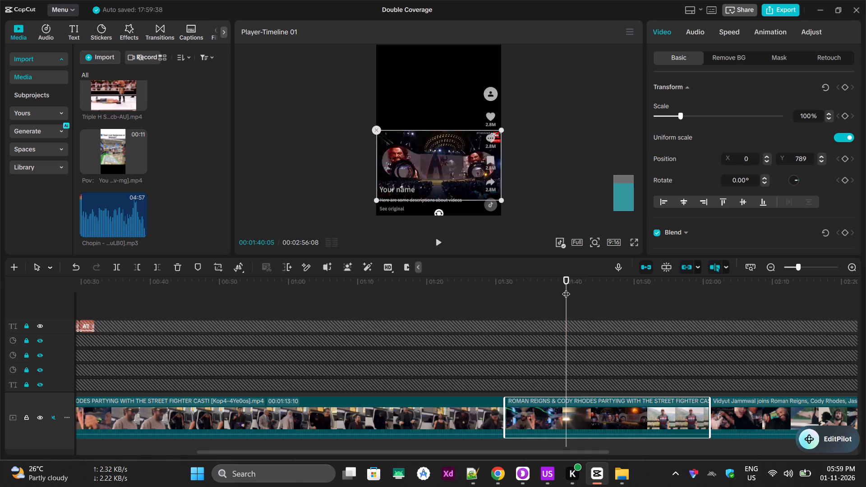
key(space)
key(space)
key(Left)
key(Left)
key(Left)
key(Left)
key(Left)
key(Left)
key(Left)
key(Left)
key(Left)
key(Left)
key(Left)
key(Left)
key(Left)
key(Left)
key(Left)
key(Left)
key(Left)
key(Left)
key(Left)
key(Left)
key(Left)
key(Left)
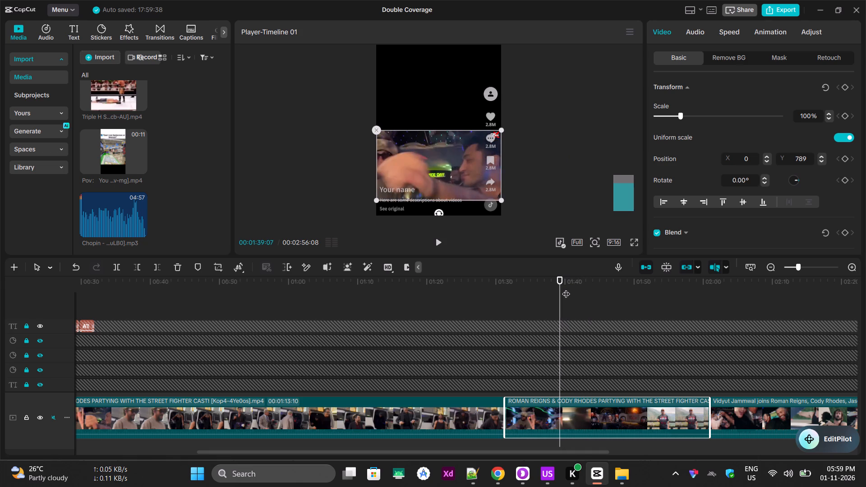
key(Left)
key(Left)
key(Left)
key(Left)
key(Left)
key(Left)
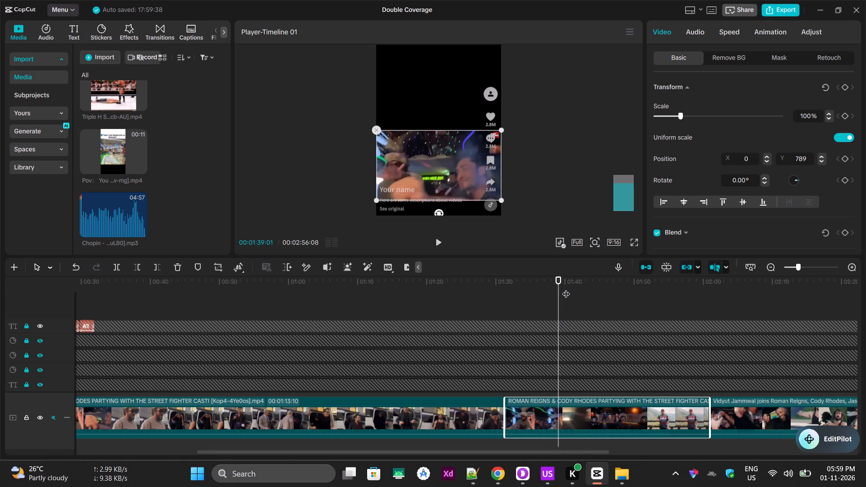
key(Left)
key(Left)
key(Right)
key(Right)
key(Right)
key(Right)
key(Right)
key(Right)
key(Right)
key(Right)
key(Right)
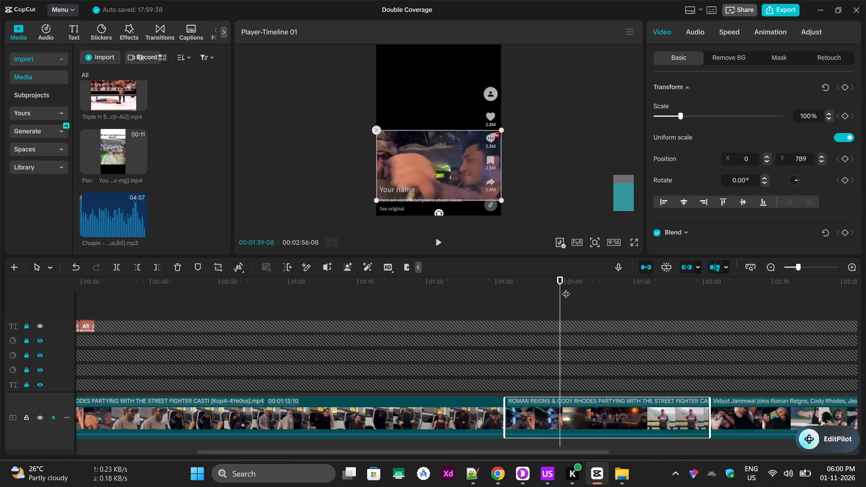
key(Right)
key(Right)
key(Right)
key(Right)
key(Right)
key(Right)
key(Right)
key(Right)
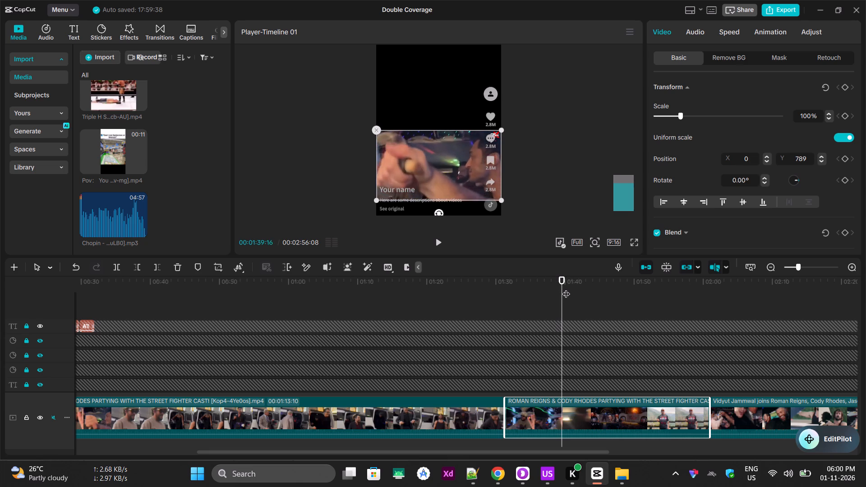
key(Right)
key(Right)
key(Right)
key(Right)
key(Right)
key(Right)
key(Right)
key(Right)
key(Right)
key(Right)
key(Right)
key(Right)
key(Right)
key(Right)
key(Right)
key(Right)
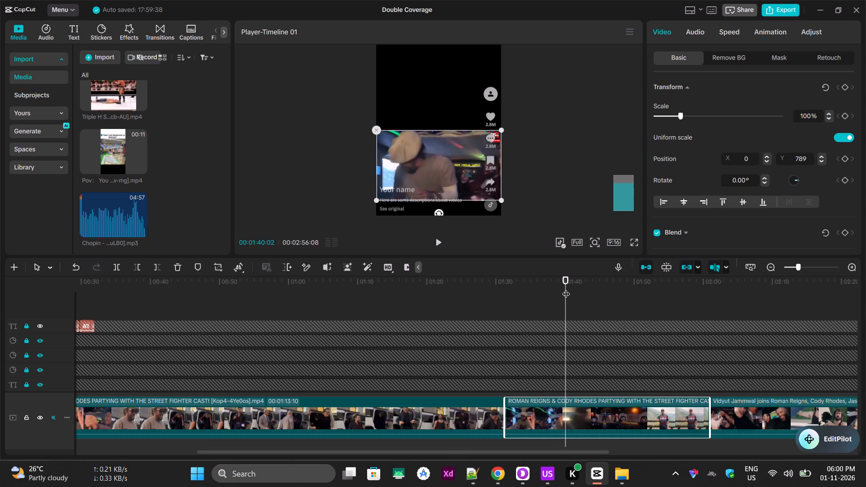
key(Right)
key(Right)
key(Right)
key(Right)
key(Right)
key(Right)
key(Right)
key(Right)
key(Right)
key(Right)
key(Right)
key(Right)
key(Left)
key(Left)
key(Left)
key(Left)
key(Left)
key(Left)
key(Left)
key(Left)
key(Left)
key(Left)
key(Left)
key(Left)
key(Left)
key(Left)
key(Left)
key(Left)
key(Left)
key(Left)
key(Left)
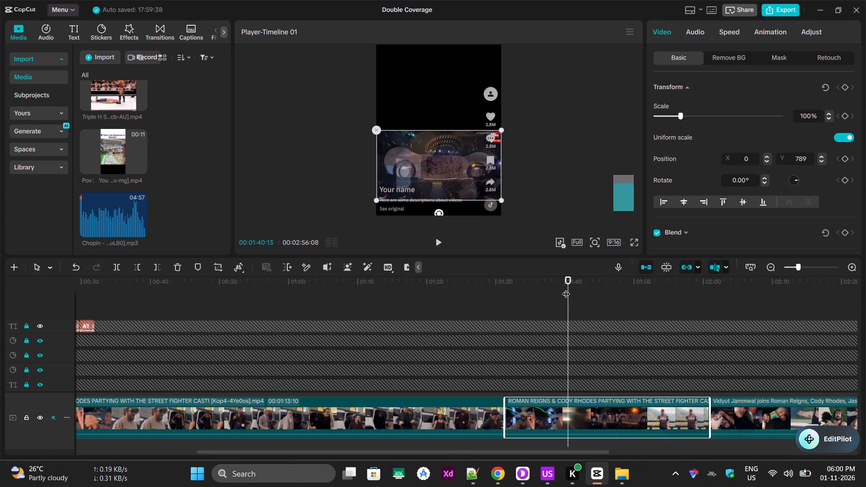
click(560, 413)
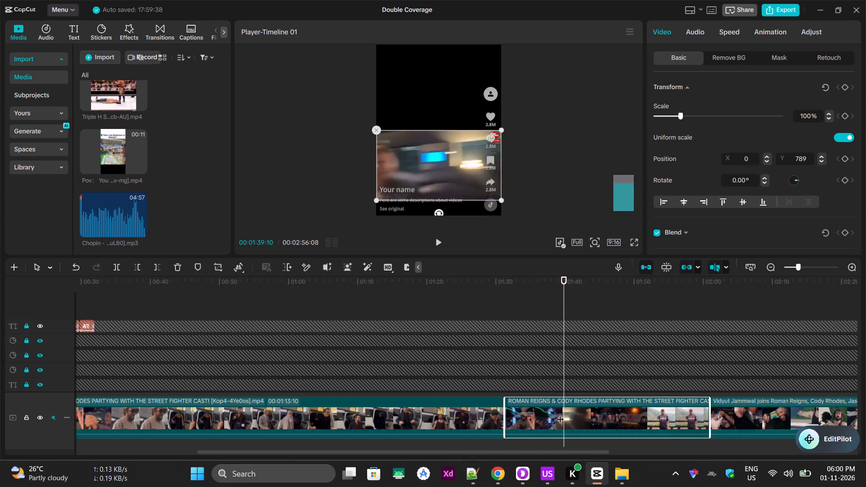
click(157, 268)
Move the trimmed in-car party clip earlier on the main track, starting at about 00:00:10, ahead of the longer Vidyut Jammwal clip.
drag(534, 418, 27, 424)
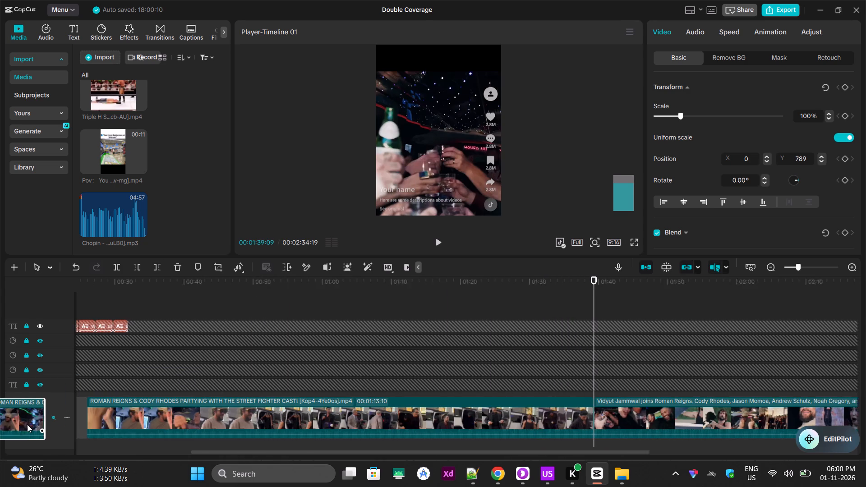
drag(27, 424, 258, 412)
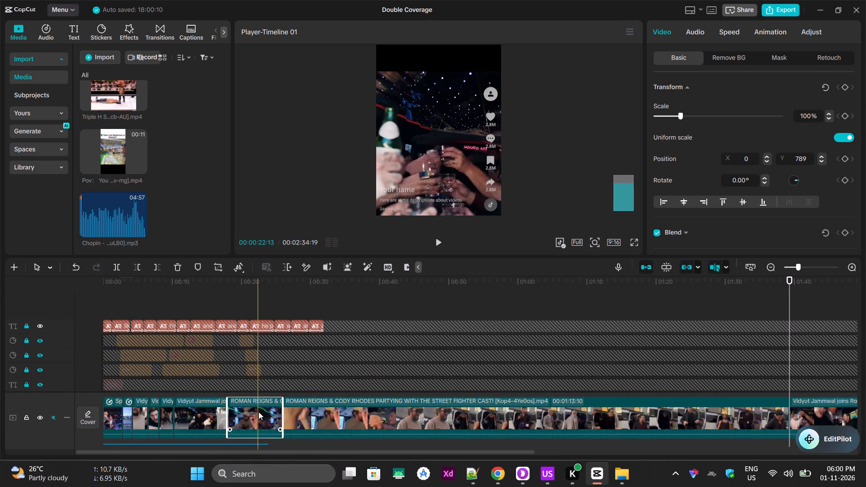
click(169, 287)
key(space)
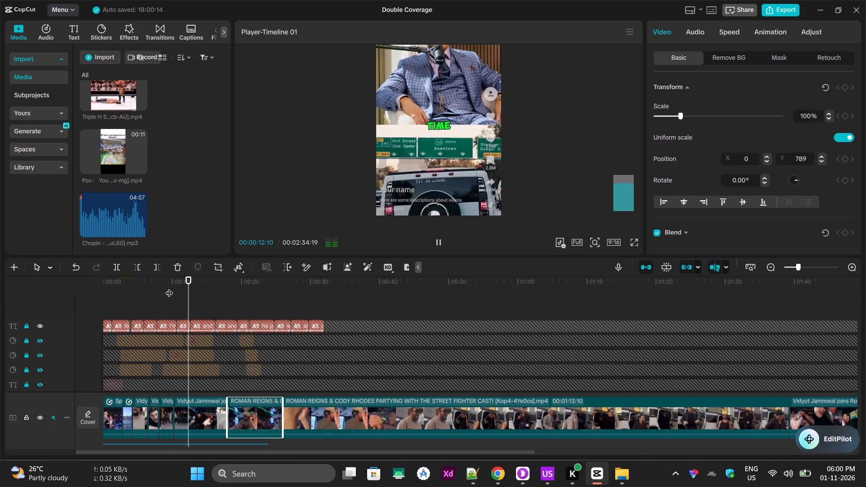
key(space)
drag(256, 418, 215, 418)
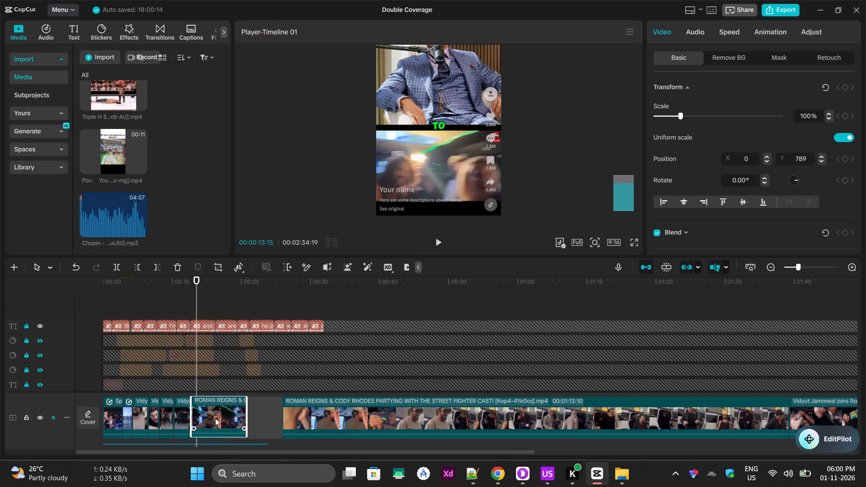
drag(215, 418, 191, 421)
Play back the rearranged B-roll from about 00:00:06 onward to check how the shots match the captions.
click(148, 287)
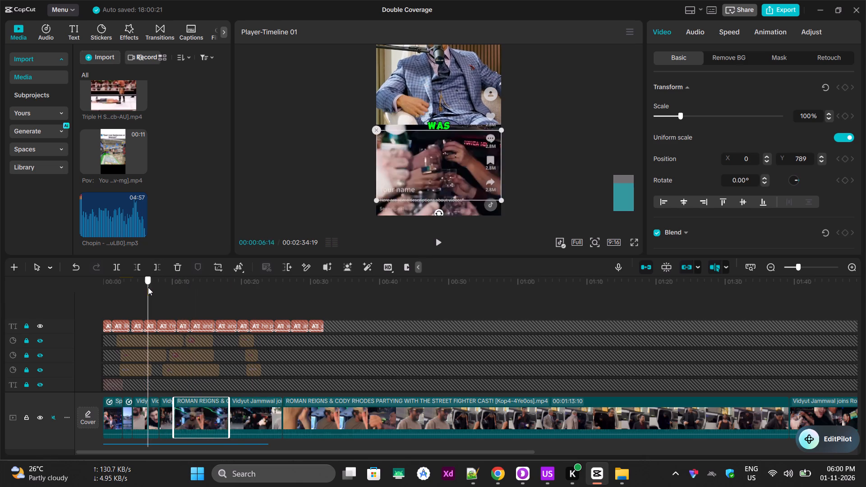
key(space)
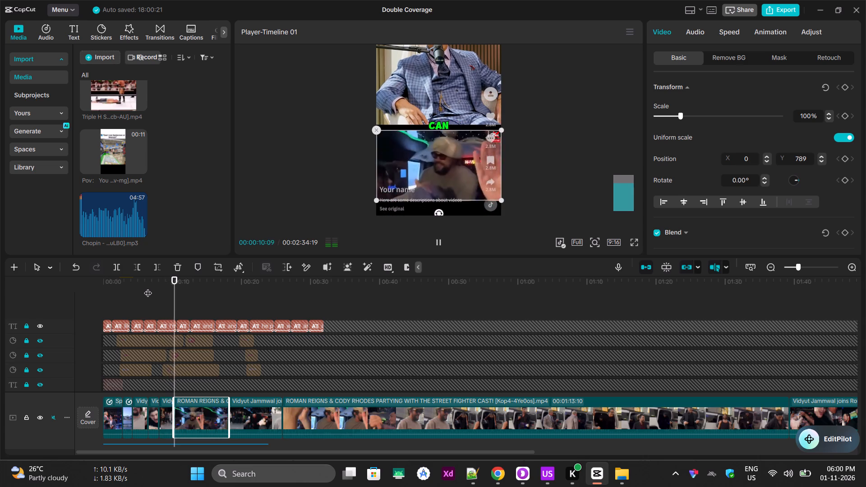
key(space)
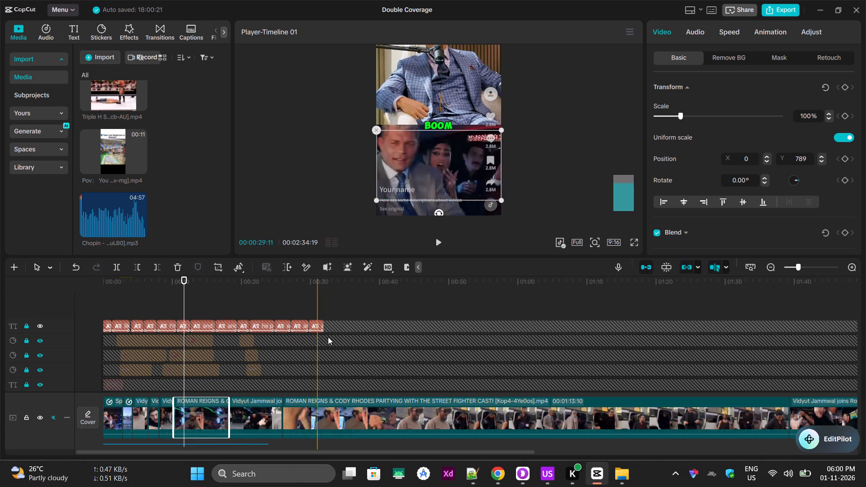
click(259, 309)
key(space)
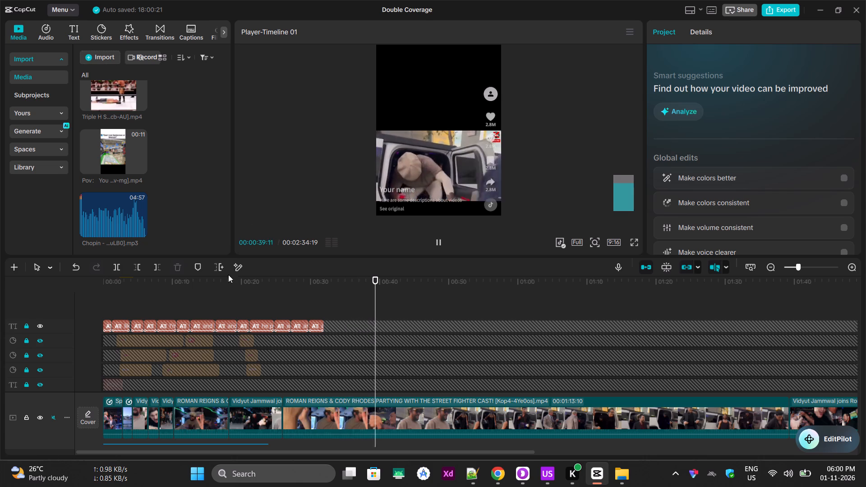
drag(313, 291, 277, 279)
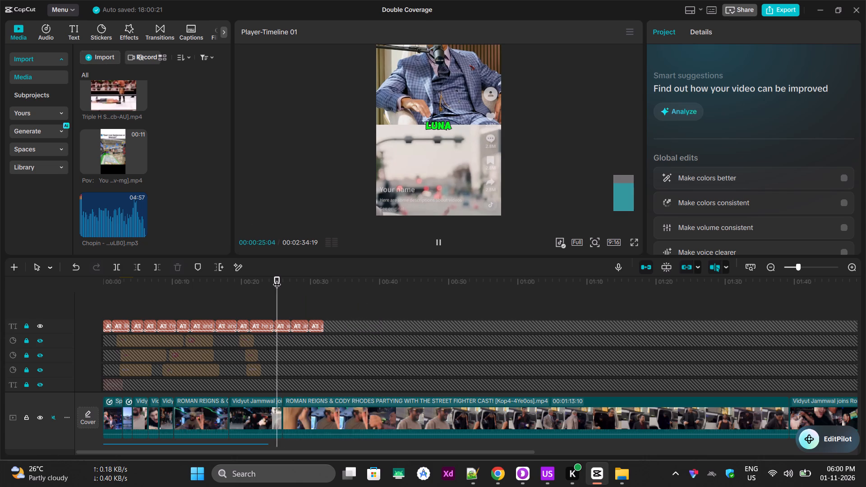
key(space)
key(space)
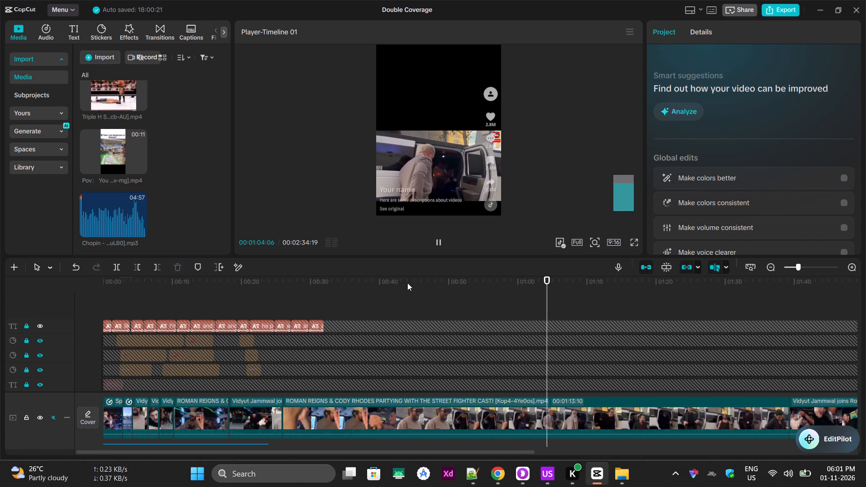
Delete the leftover 00:01:13:10 partying segment that sits before the closing Vidyut Jammwal compilation.
click(356, 423)
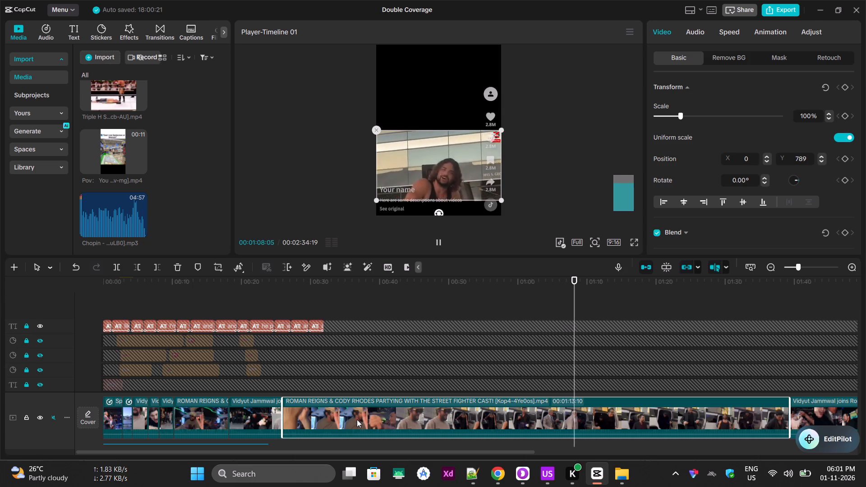
key(Delete)
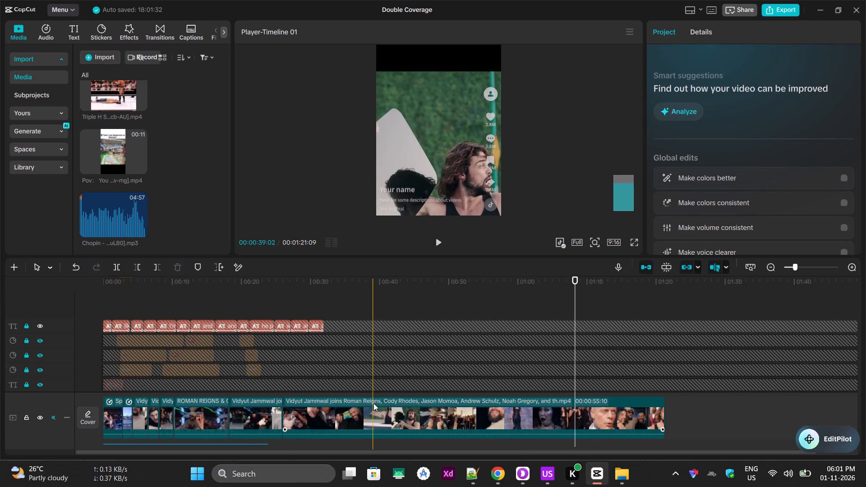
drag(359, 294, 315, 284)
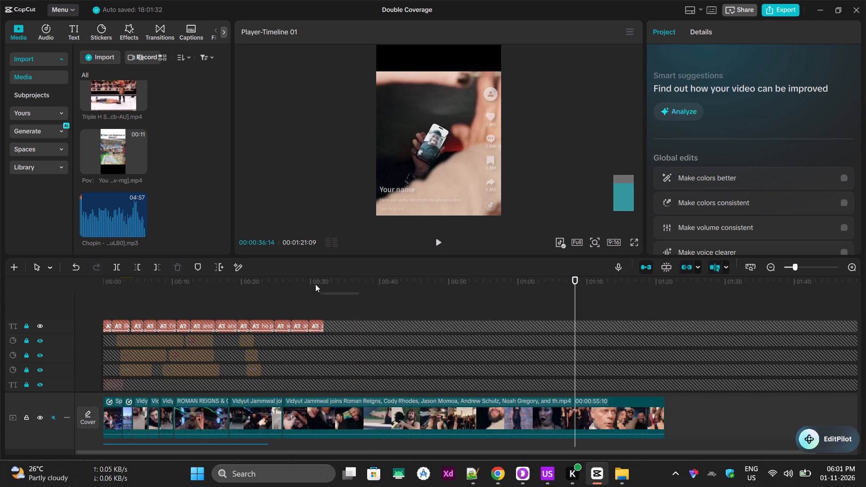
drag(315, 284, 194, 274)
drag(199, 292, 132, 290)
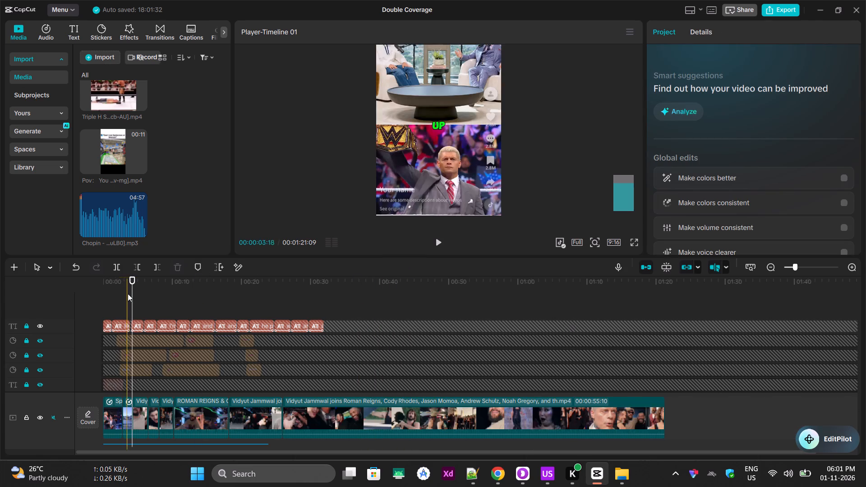
Switch to Chrome and look through the open YouTube tabs and the Street Fighter yacht party search results for more source footage.
click(487, 472)
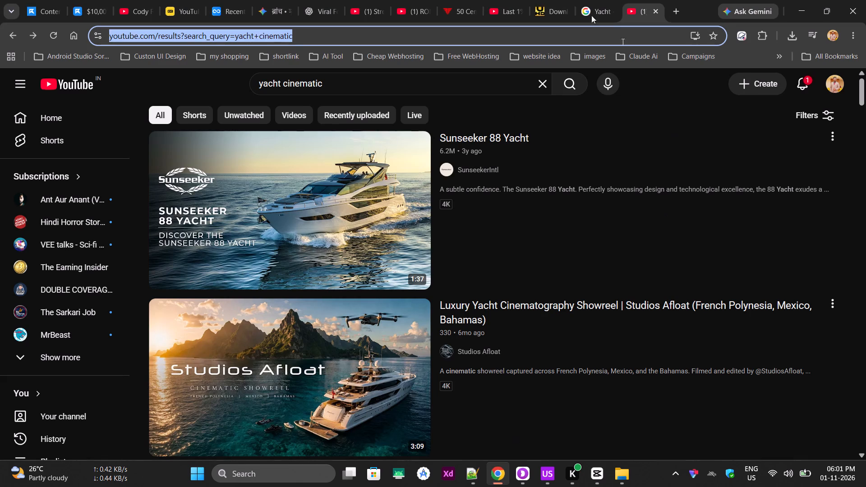
click(593, 0)
click(558, 0)
click(518, 0)
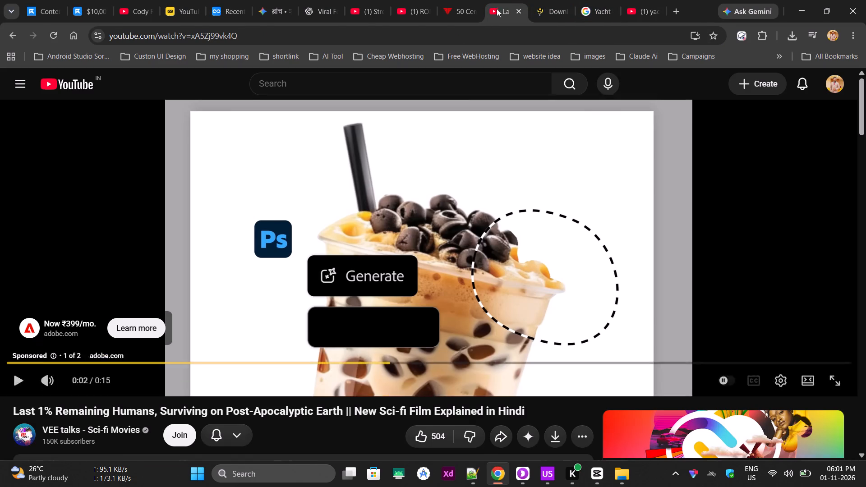
click(456, 0)
click(398, 0)
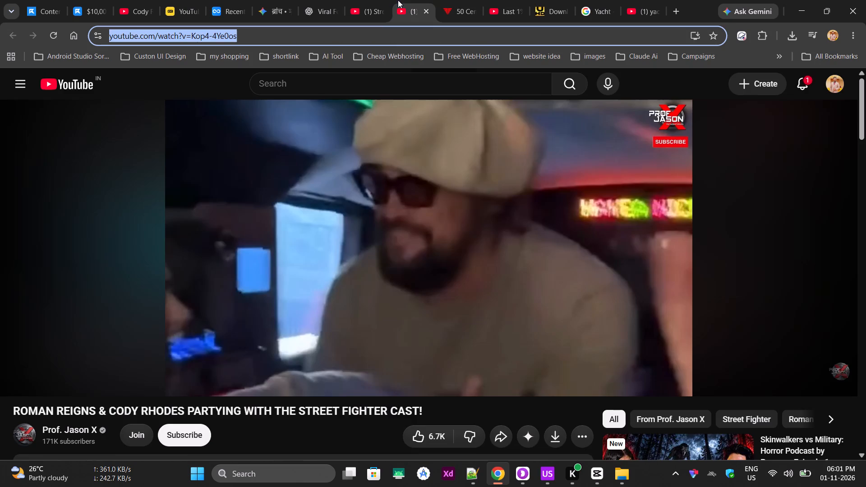
click(362, 0)
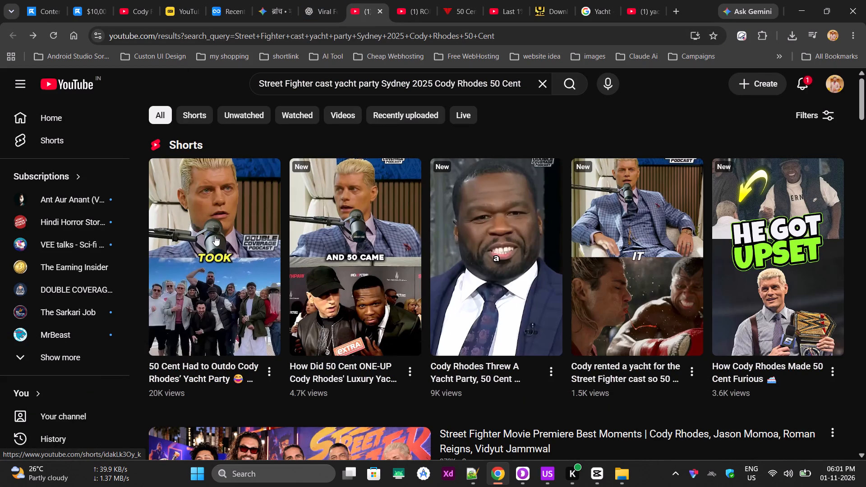
scroll(485, 305, up, 4)
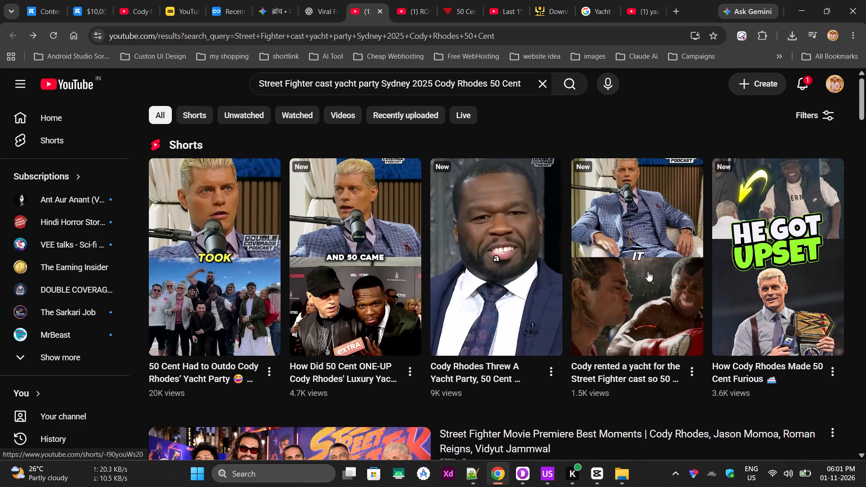
scroll(32, 382, down, 1)
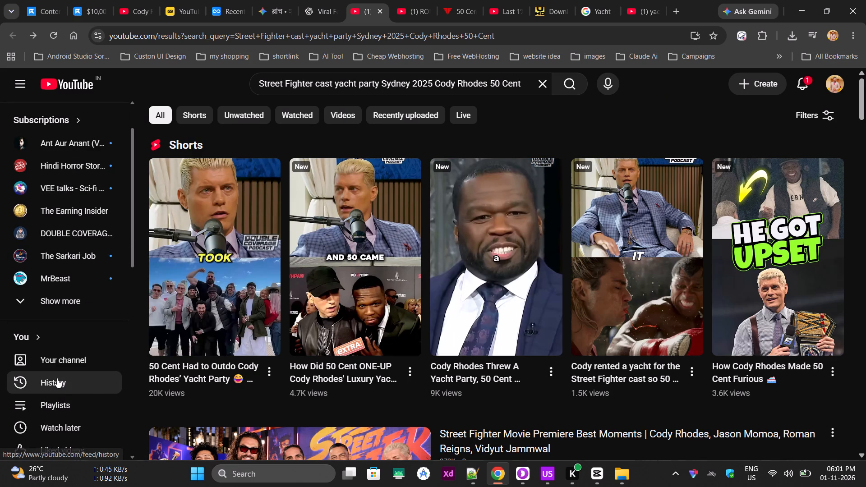
Look through the YouTube watch history for previously viewed Street Fighter, Cody Rhodes and yacht videos usable as source footage.
click(57, 377)
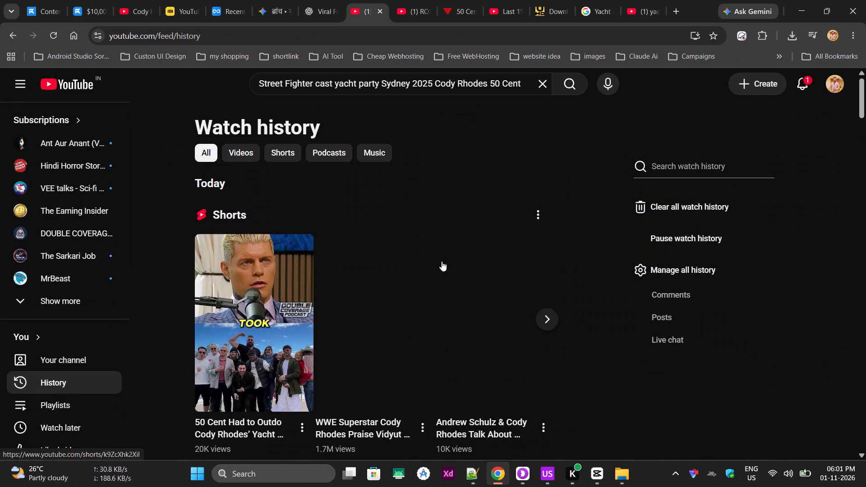
scroll(437, 246, down, 9)
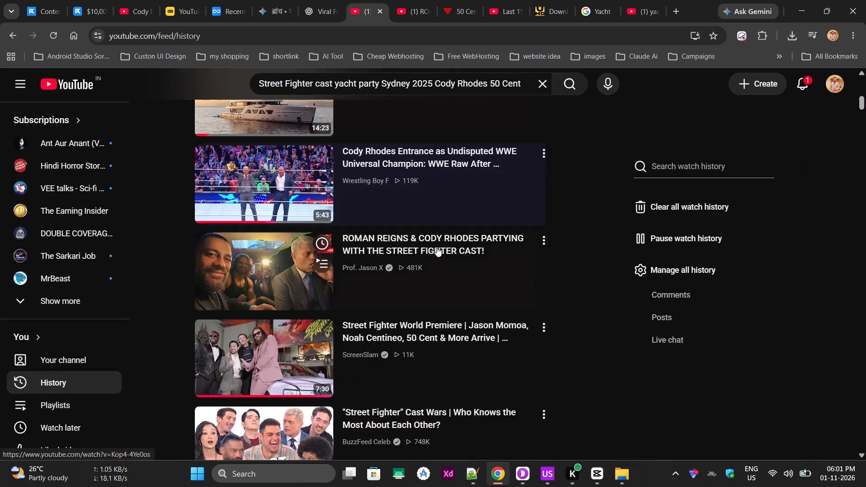
scroll(679, 350, down, 6)
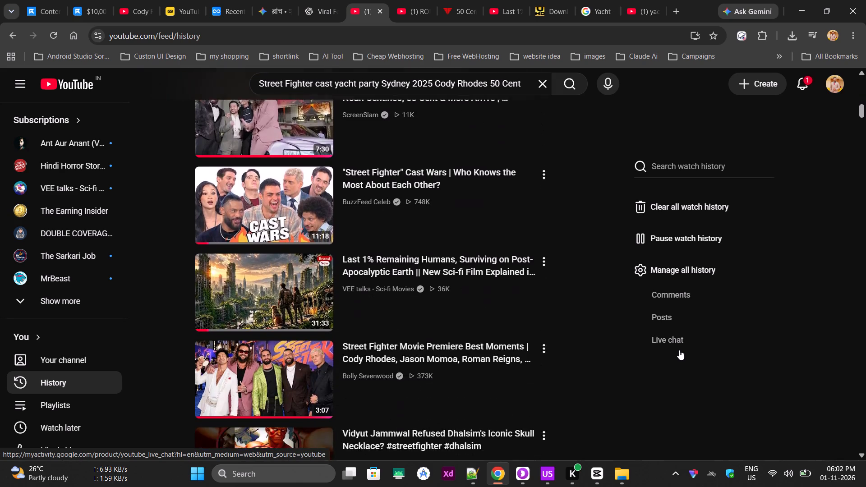
scroll(679, 350, down, 2)
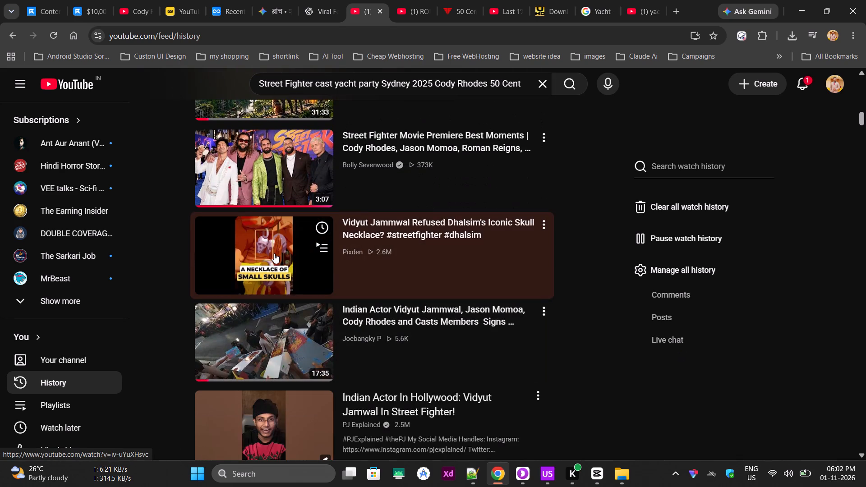
scroll(275, 253, down, 3)
scroll(337, 324, down, 2)
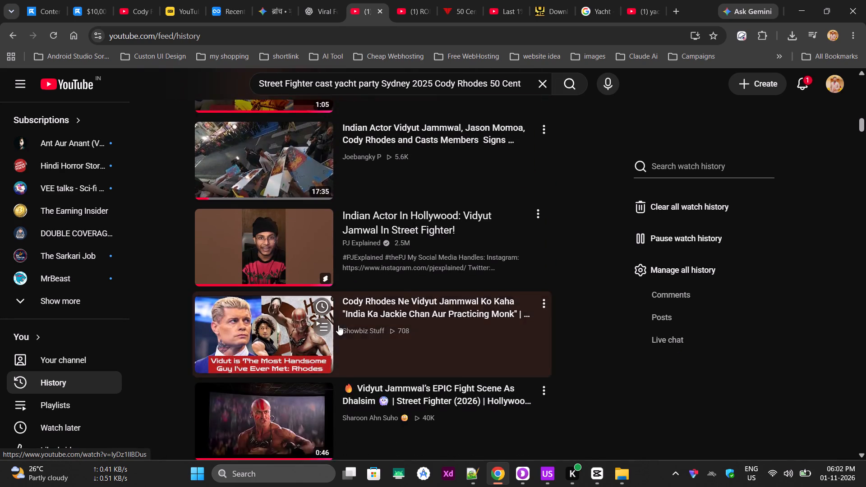
scroll(419, 323, down, 5)
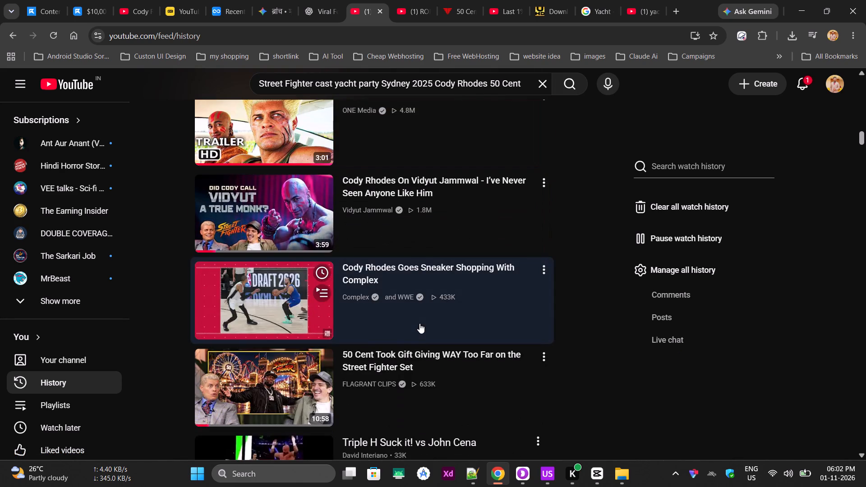
Open the watched short "50 Cent Had to Outdo Cody Rhodes' Yacht" from the history and watch its B-roll choices as reference.
scroll(419, 323, up, 15)
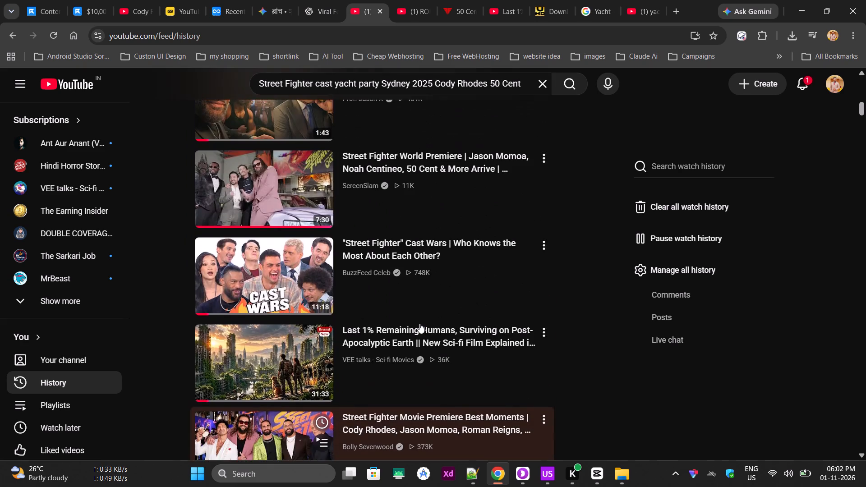
scroll(419, 323, up, 7)
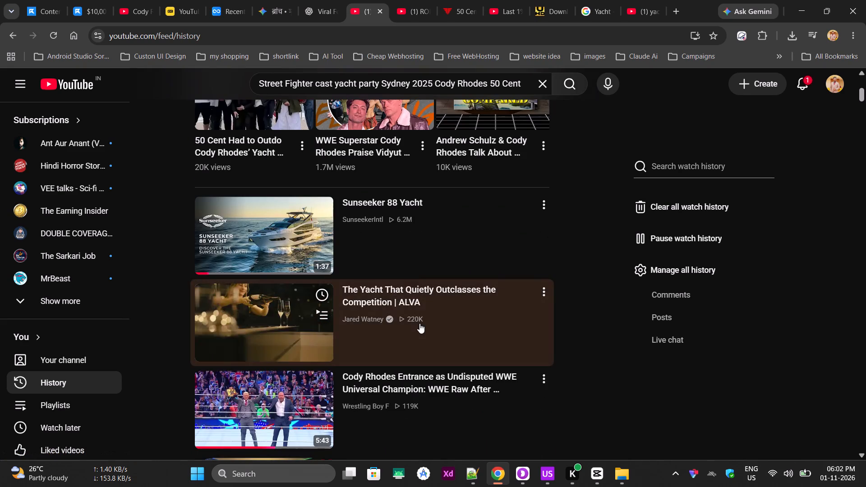
scroll(419, 323, up, 3)
click(269, 197)
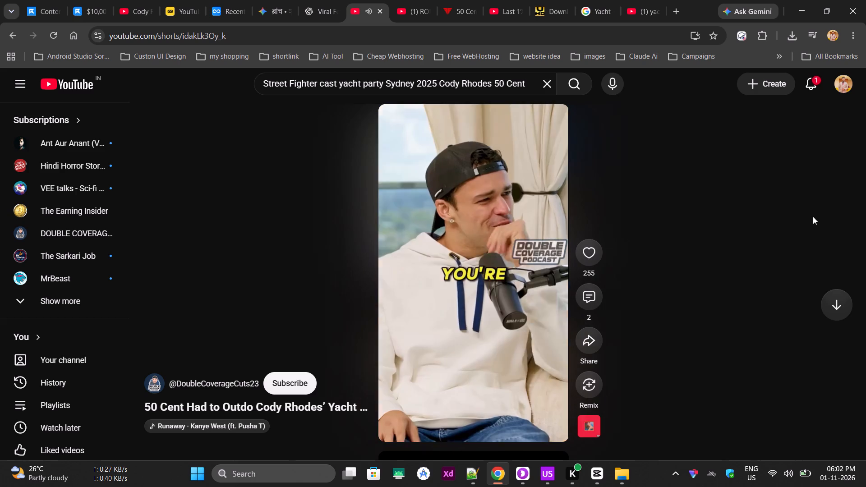
click(486, 284)
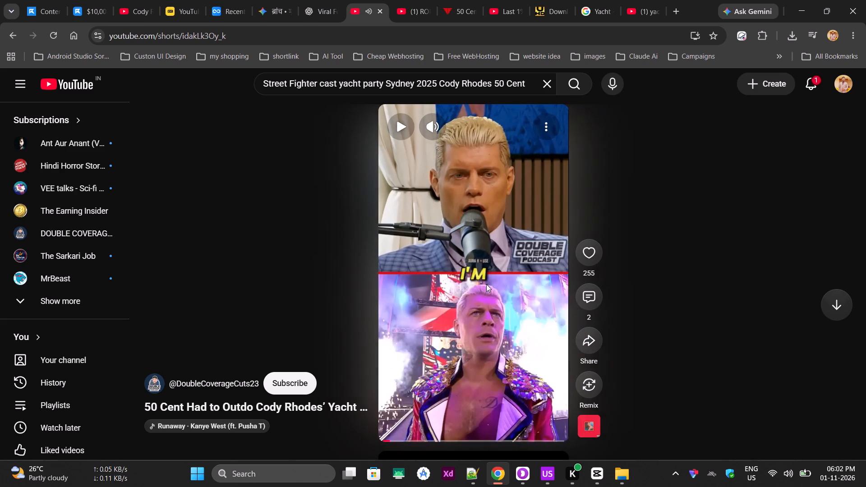
Switch to CapCut and play the edit full screen from the beginning to check the opening B-roll shots.
key(alt+Tab)
drag(148, 298, 61, 287)
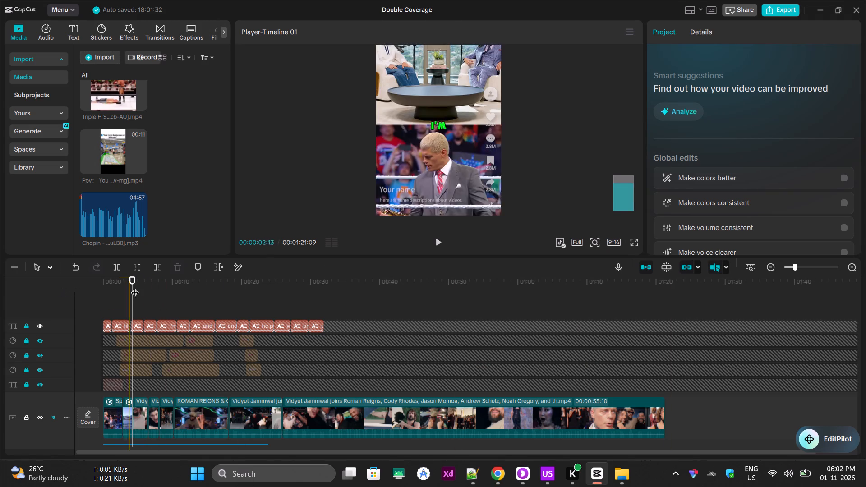
drag(138, 280, 64, 276)
key(space)
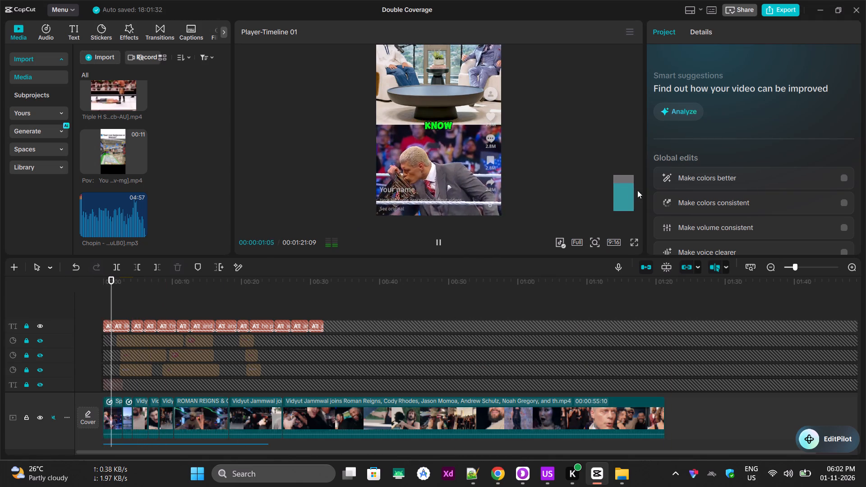
click(636, 243)
click(709, 177)
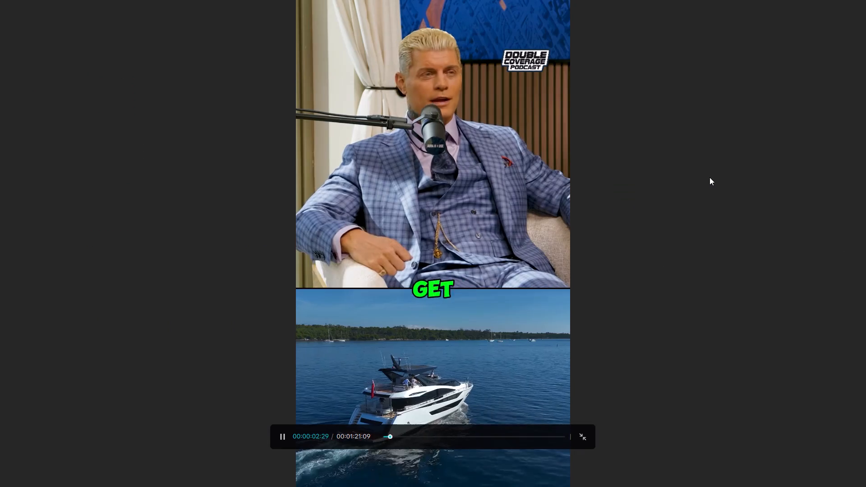
key(space)
key(Escape)
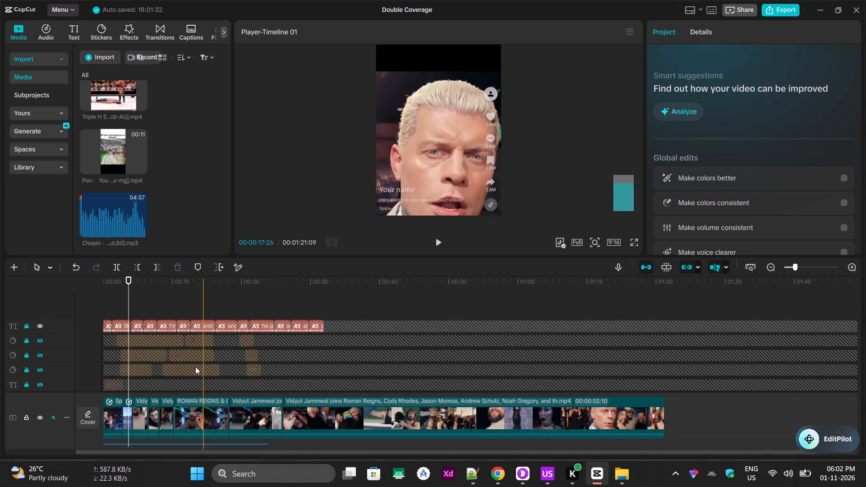
Shift the yacht clip near 00:00:03:20 slightly upward in the frame so it meets the podcast footage without a gap.
click(111, 414)
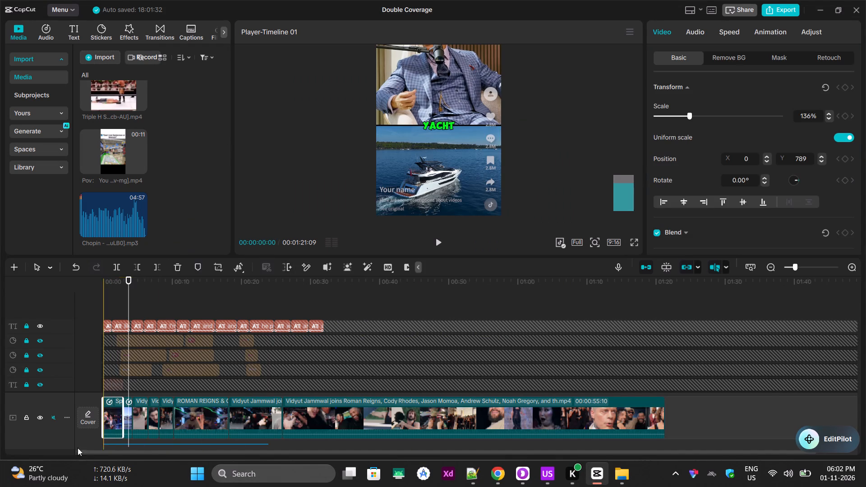
ctrl+scroll(126, 422, up, 8)
click(134, 413)
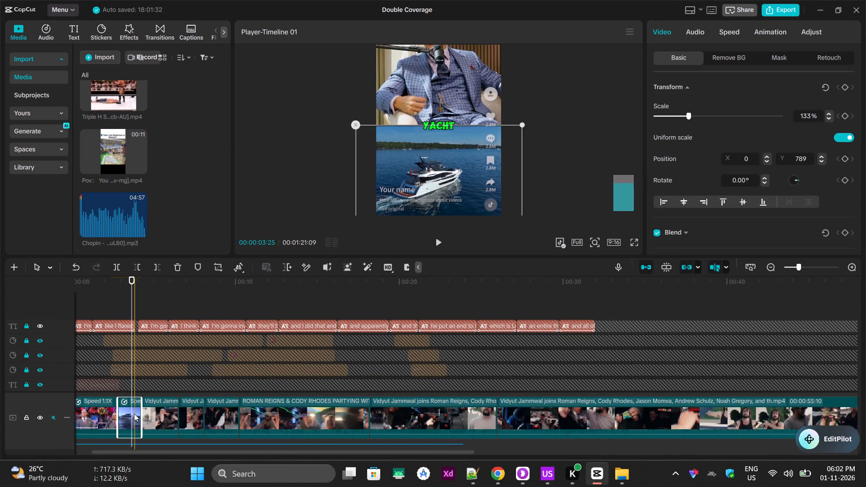
click(447, 170)
drag(447, 170, 447, 165)
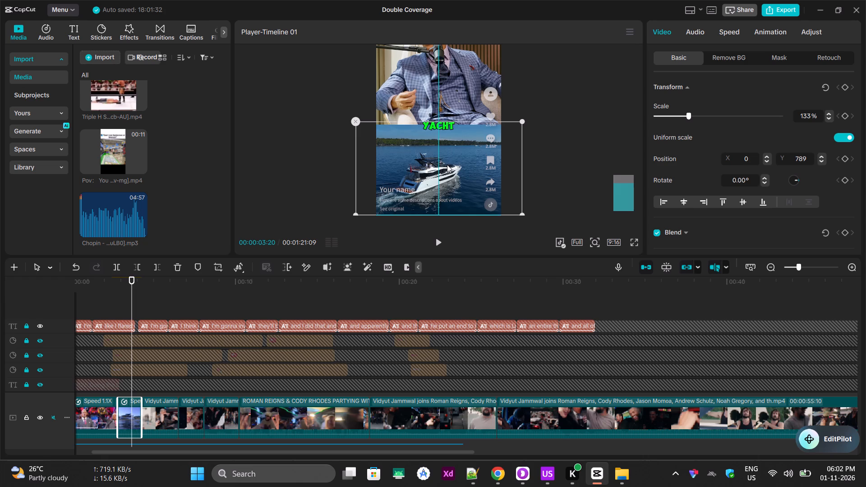
drag(447, 165, 447, 163)
click(559, 138)
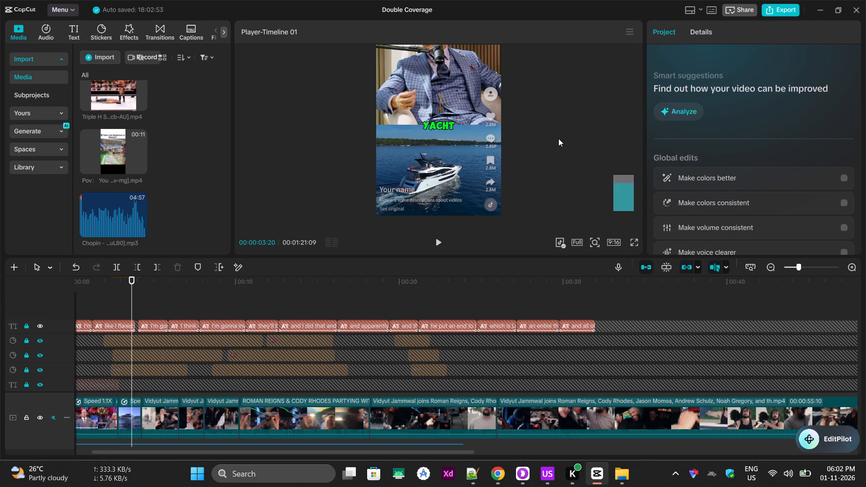
Play the edit full screen from the start through the in-car party section to check B-roll framing and caption match.
click(633, 243)
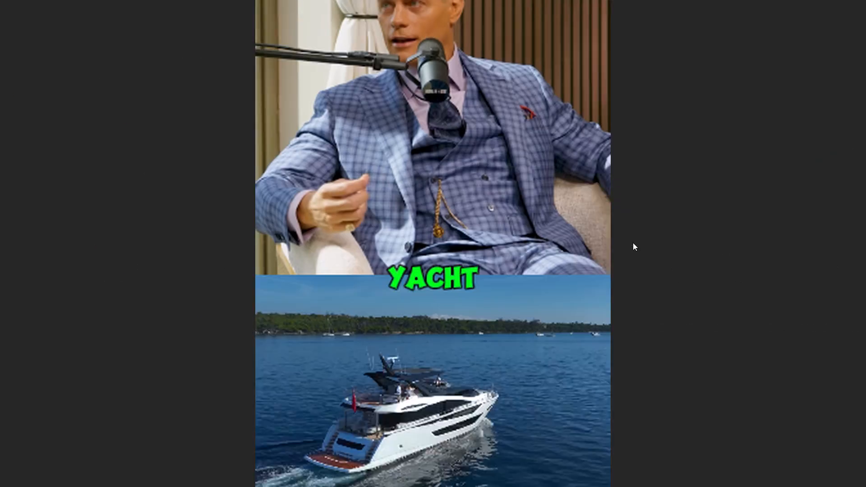
drag(390, 440, 360, 437)
drag(400, 434, 328, 431)
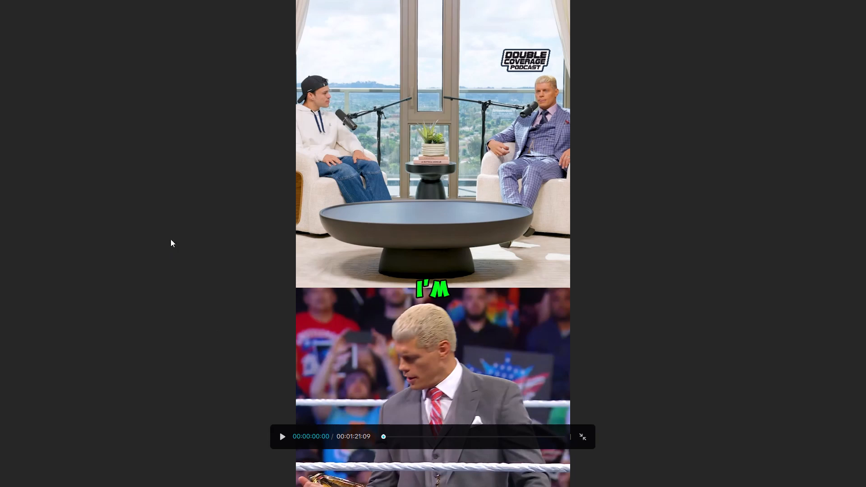
click(162, 215)
key(space)
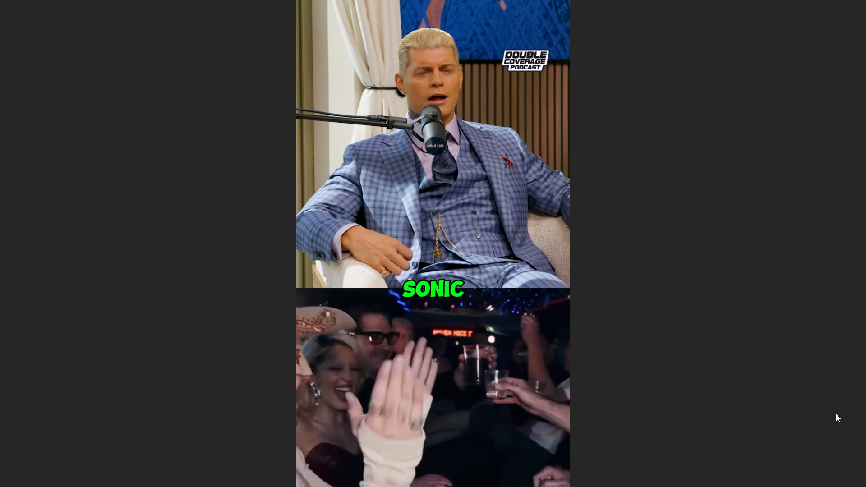
key(space)
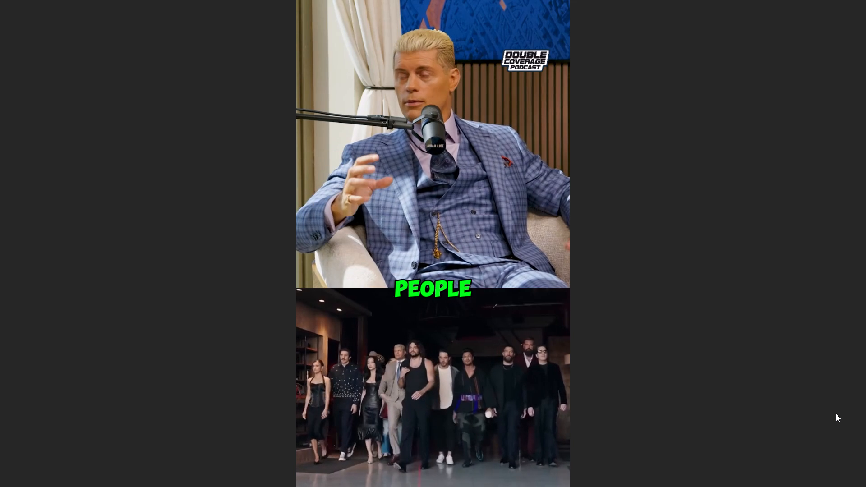
key(Escape)
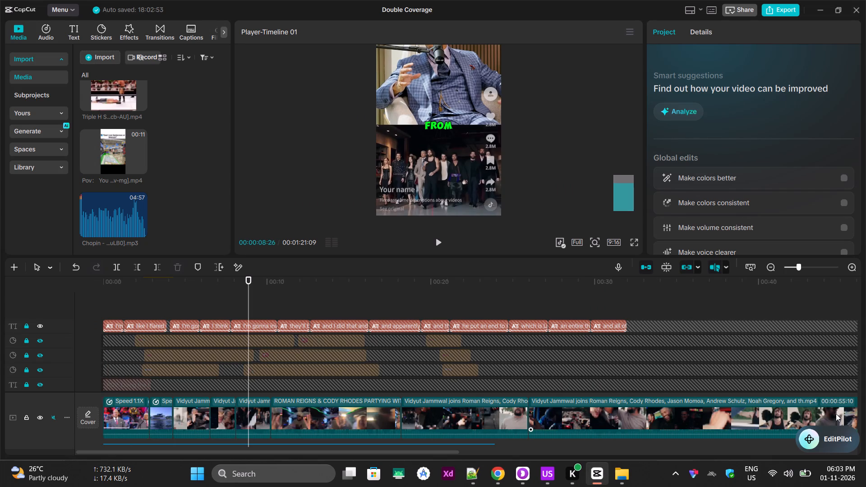
click(631, 241)
key(space)
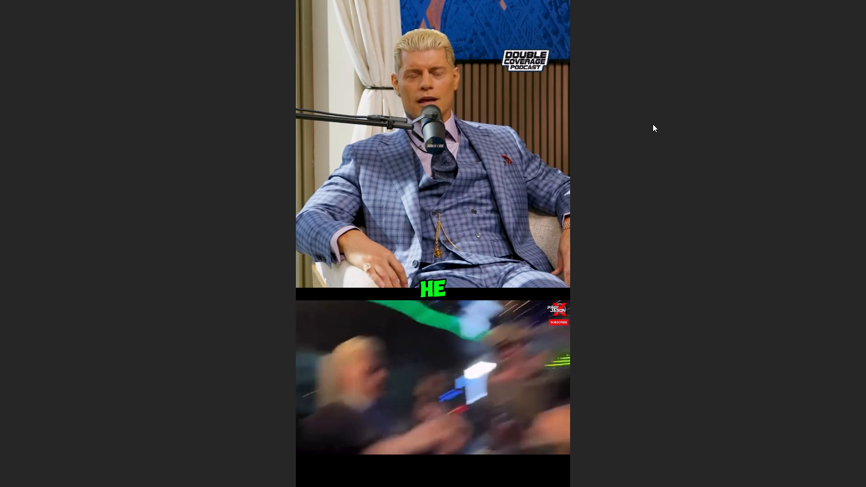
key(space)
key(Escape)
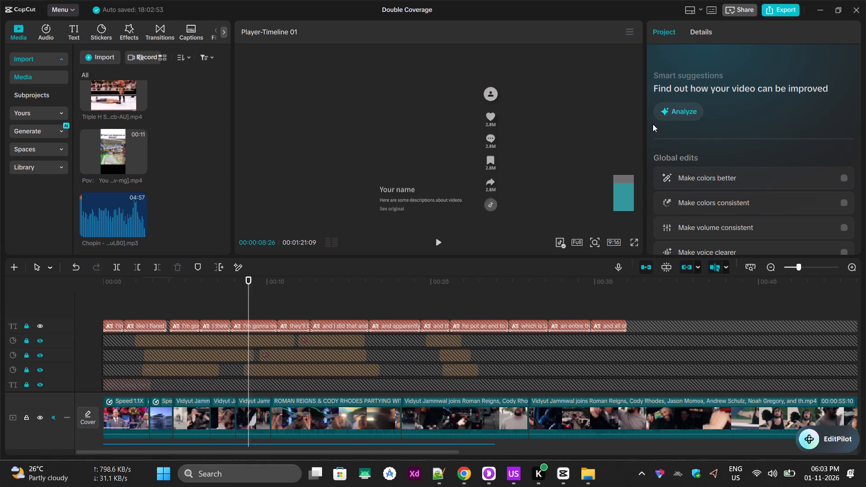
Split the ROMAN REIGNS & CODY RHODES PARTYING clip on the main track at 00:00:15:23, at the caption word "great".
click(327, 284)
key(space)
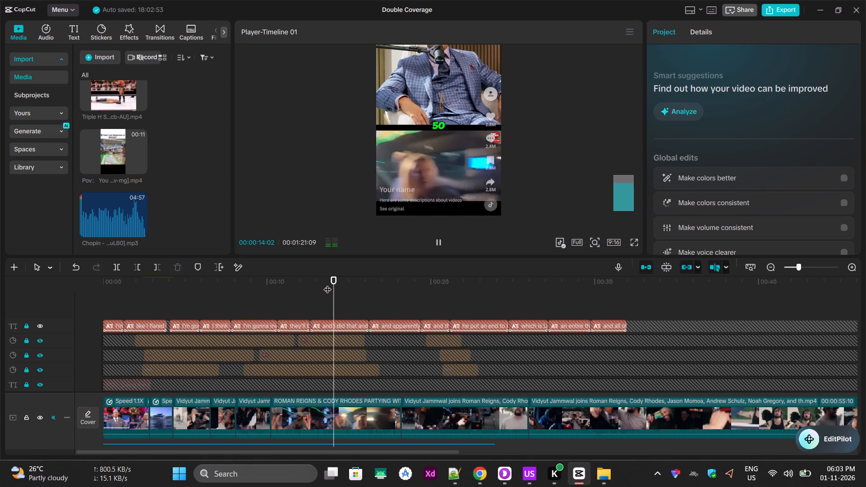
key(Left)
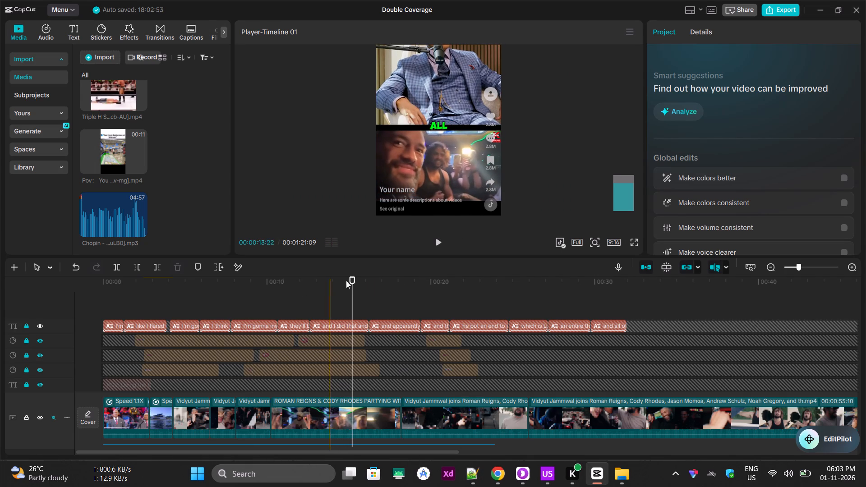
click(298, 282)
key(space)
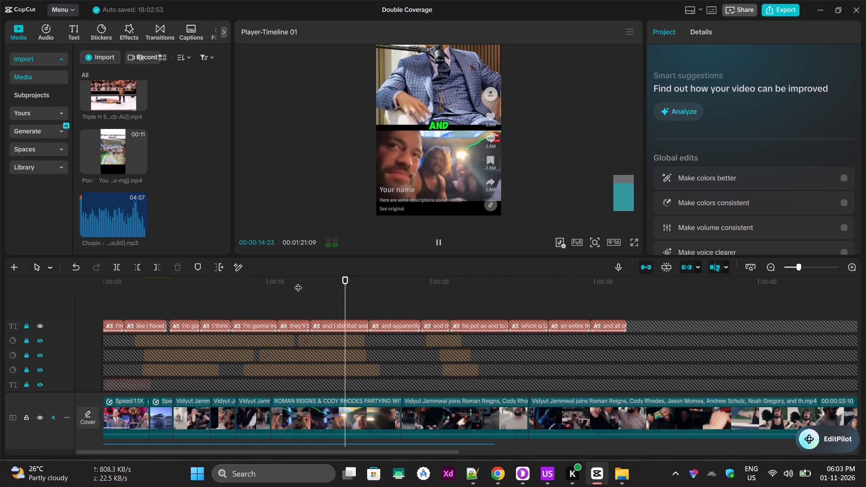
key(space)
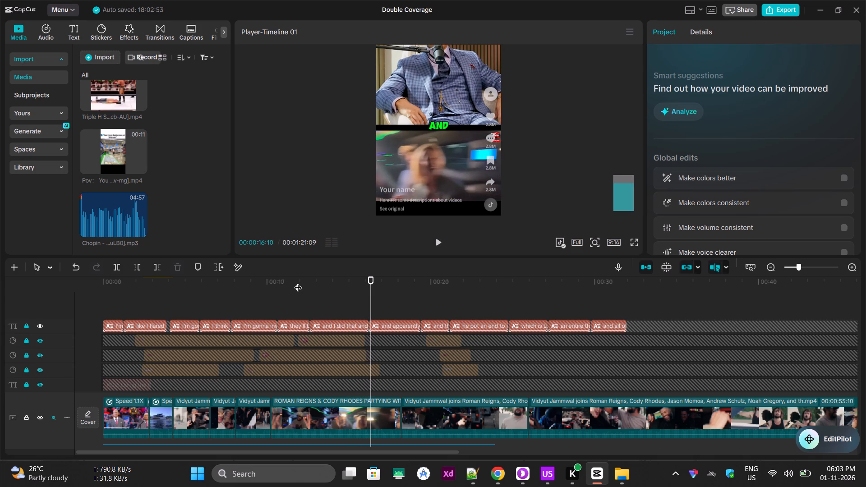
key(Left)
key(Left)
key(Left)
key(Left)
key(Left)
key(Left)
key(Left)
key(Left)
key(Left)
key(Left)
key(Left)
key(Left)
key(Left)
key(Left)
key(Left)
key(Left)
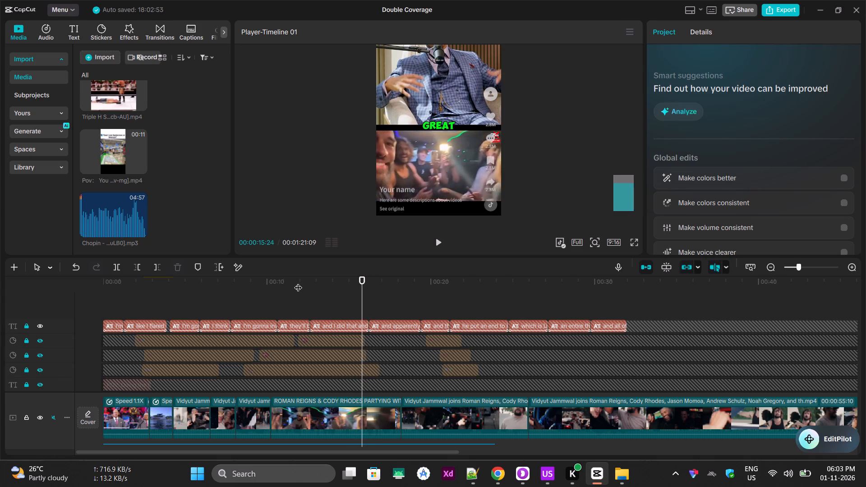
key(Left)
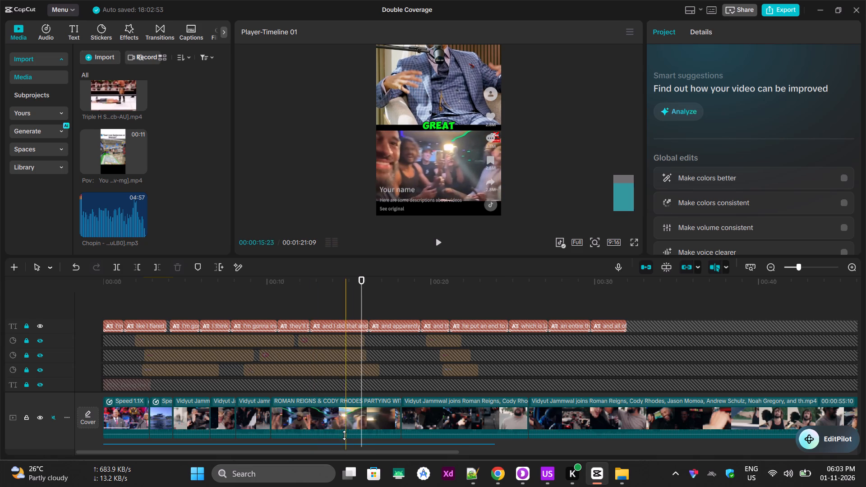
click(375, 422)
click(115, 268)
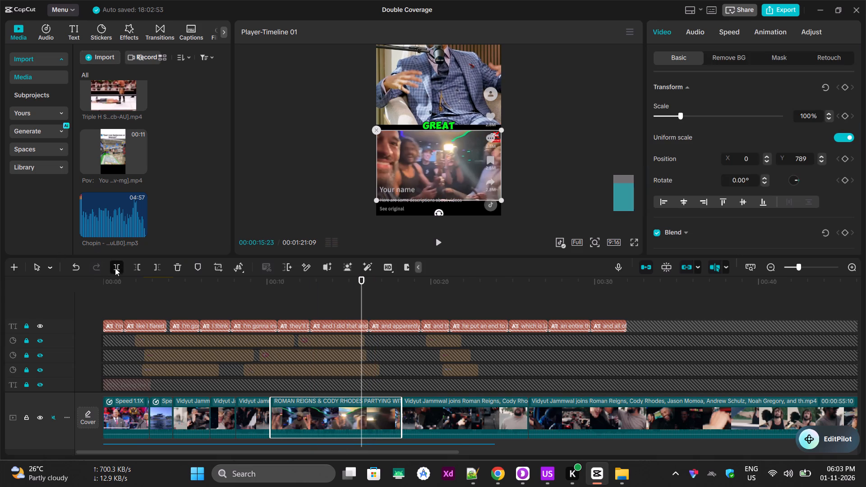
Switch to File Explorer, view the 50 Cent Street Fighter photo named images in Downloads, and delete it.
click(626, 476)
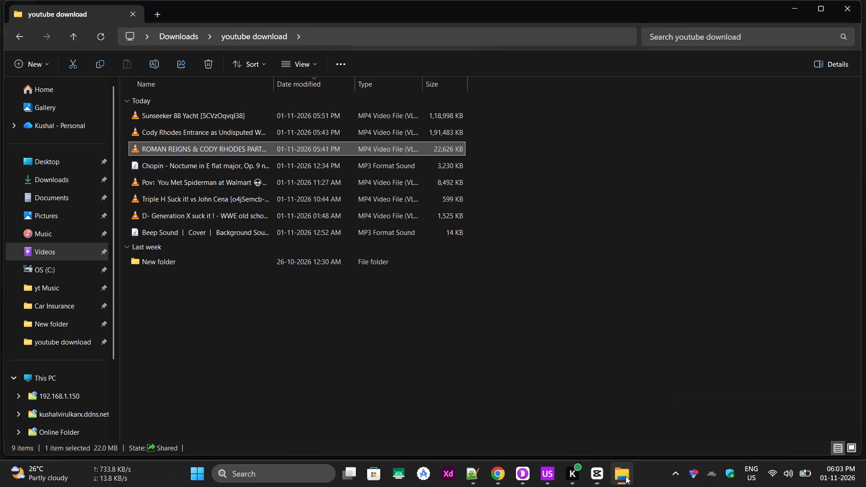
click(57, 177)
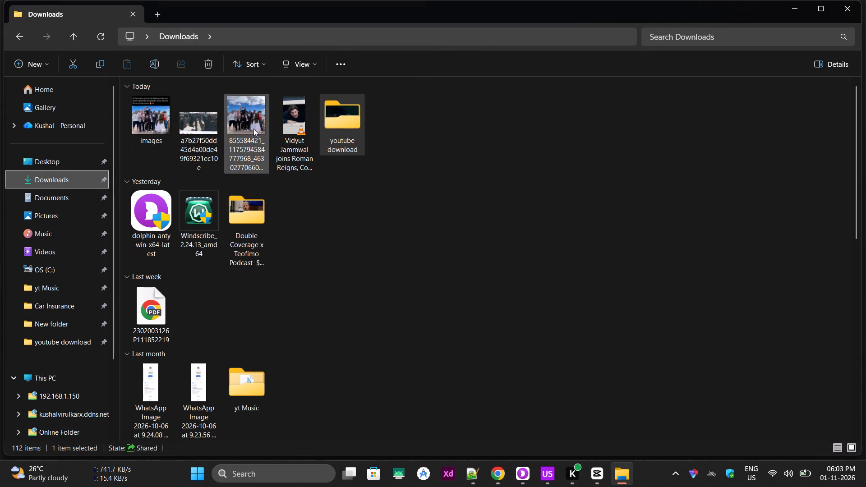
double_click(147, 117)
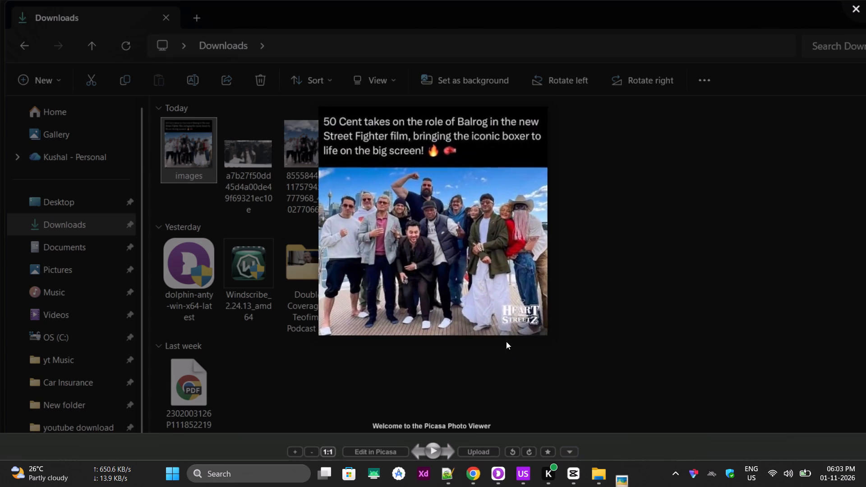
scroll(427, 269, up, 7)
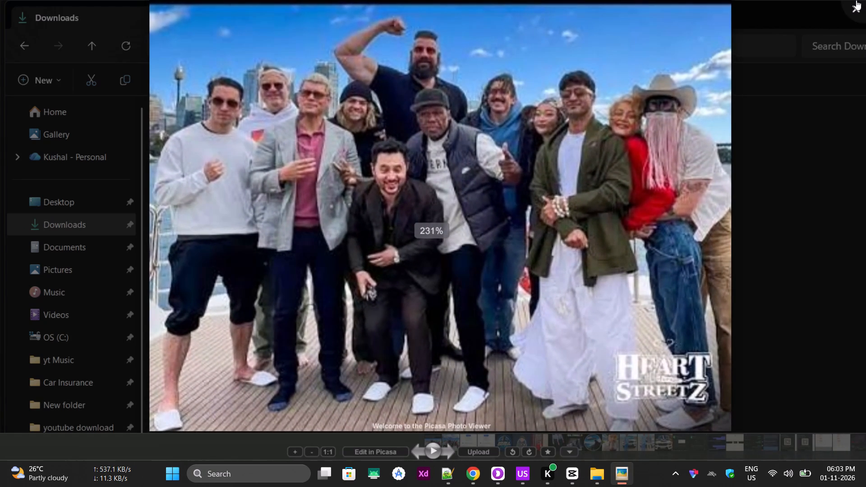
click(859, 8)
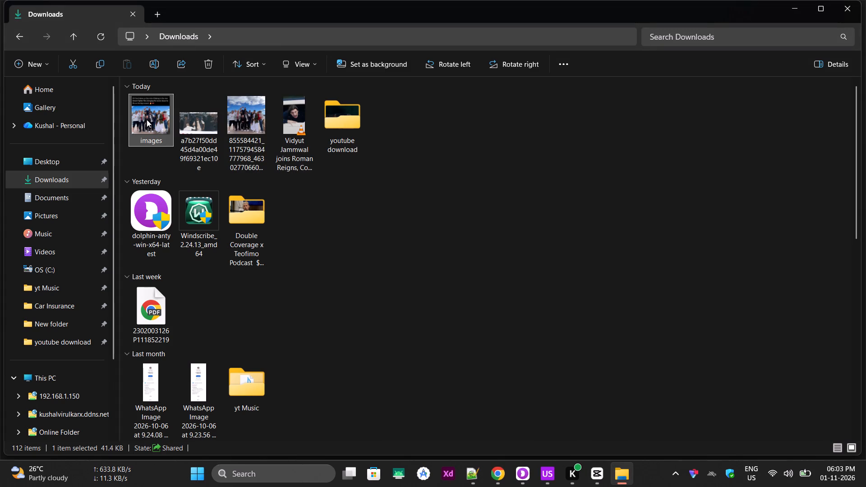
key(Delete)
Review the two remaining downloaded photos and insert the cast group photo on CapCut's main track at the 00:00:15:23 split.
double_click(149, 123)
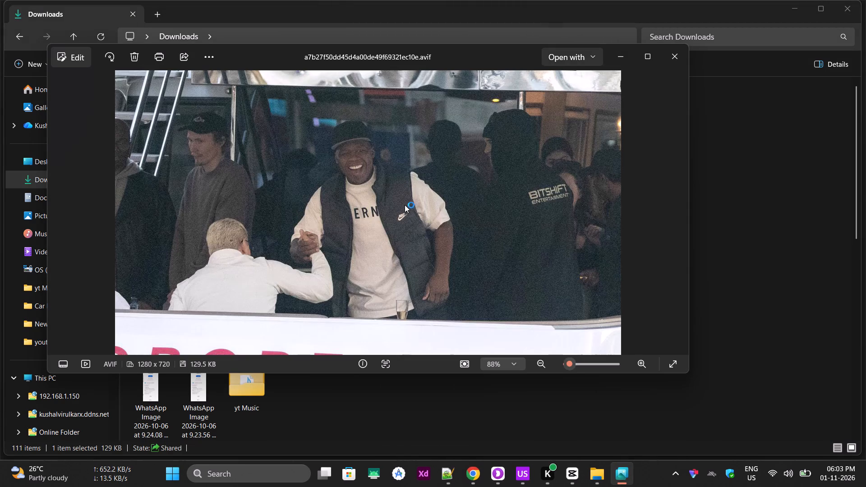
click(674, 53)
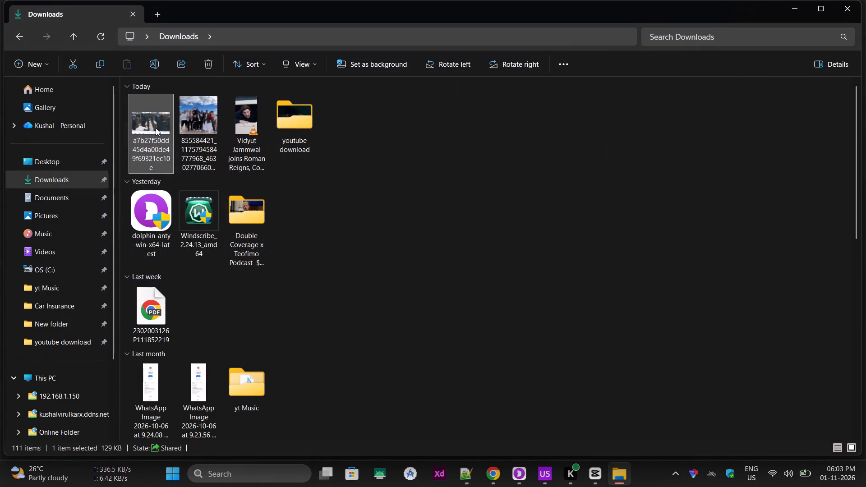
right_click(144, 131)
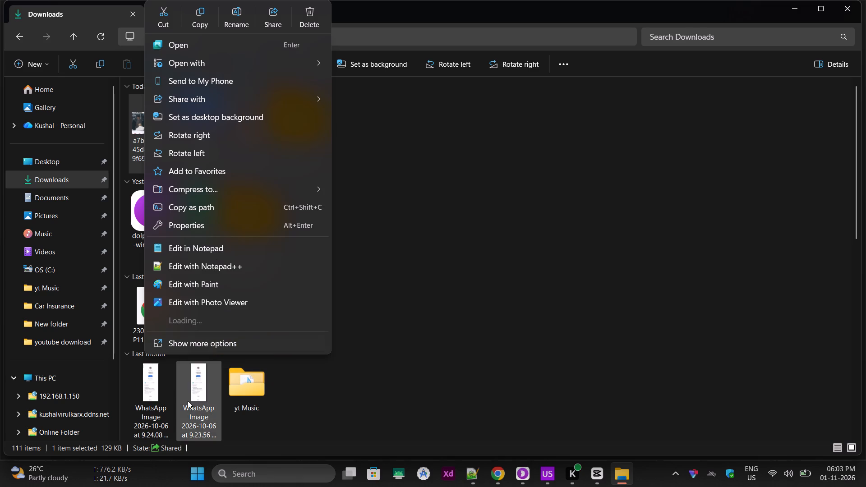
click(501, 182)
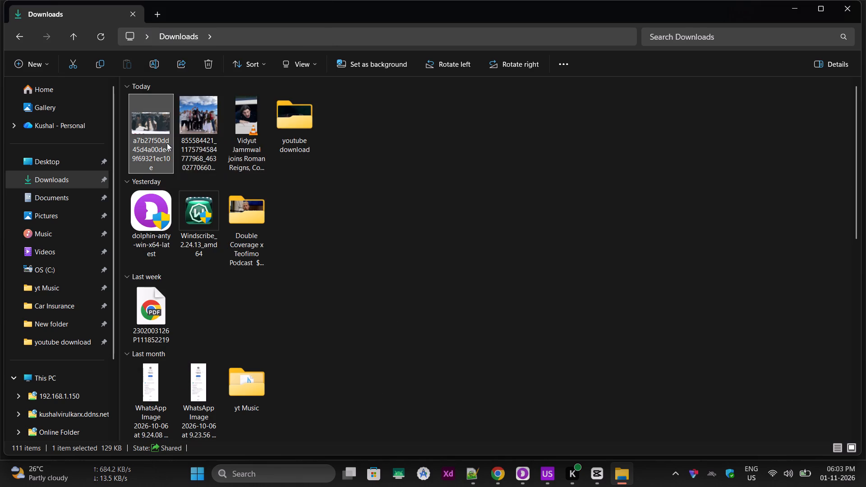
double_click(199, 116)
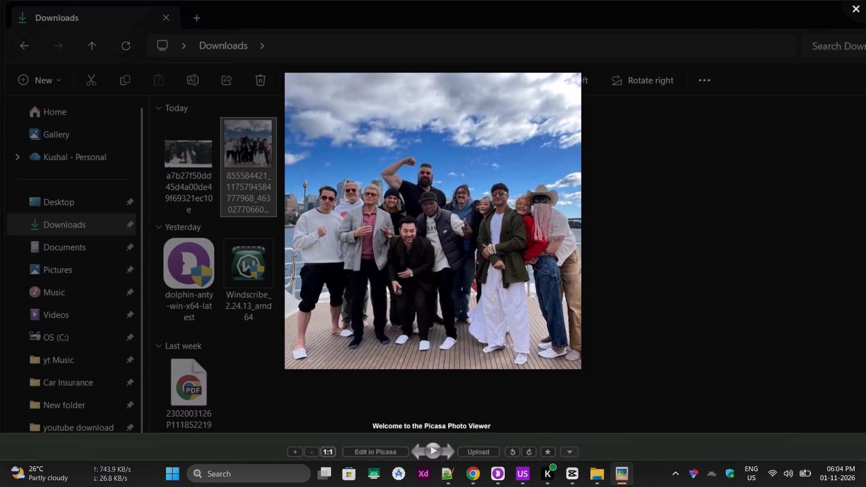
click(863, 0)
drag(204, 113, 567, 374)
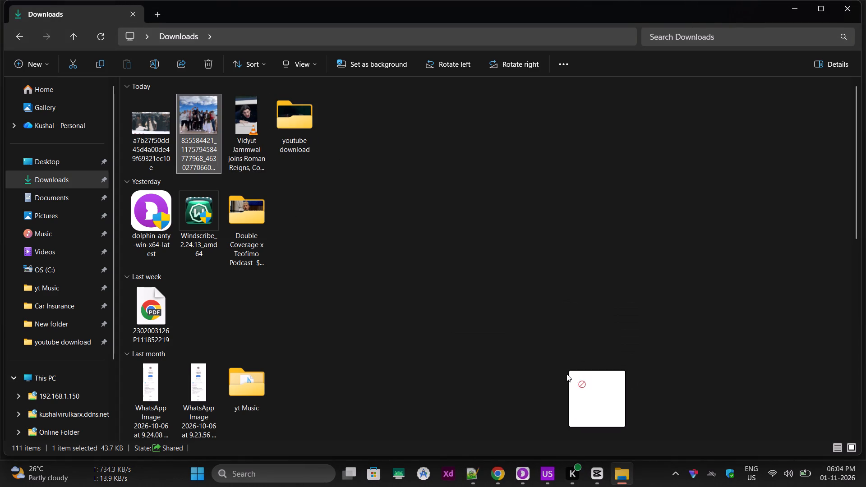
drag(567, 374, 357, 291)
drag(377, 331, 373, 419)
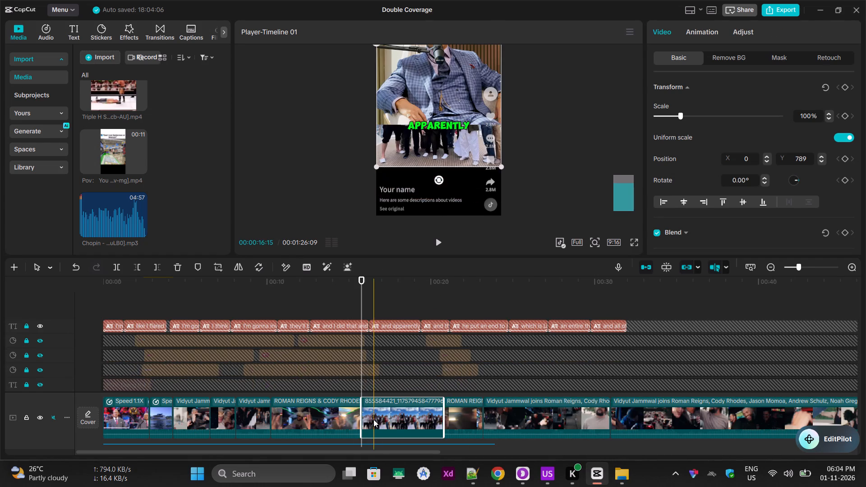
Move the cast group photo down into the lower half of the frame, below the podcast footage.
click(402, 406)
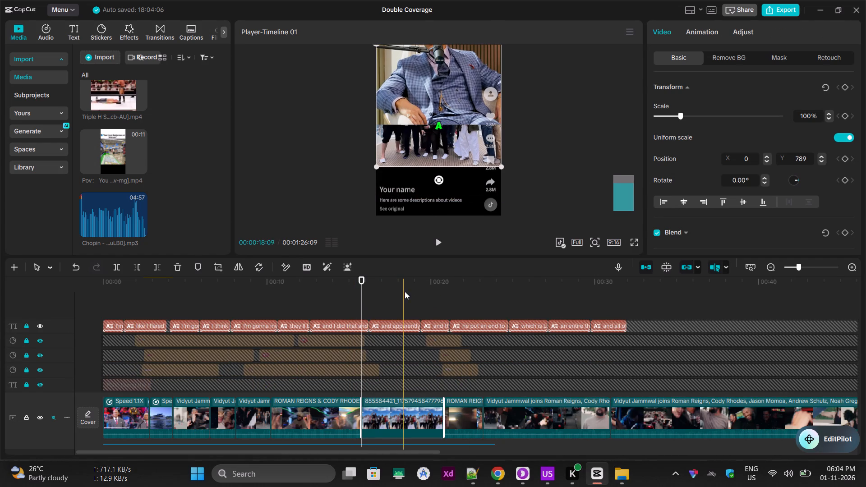
click(400, 285)
drag(446, 140, 444, 189)
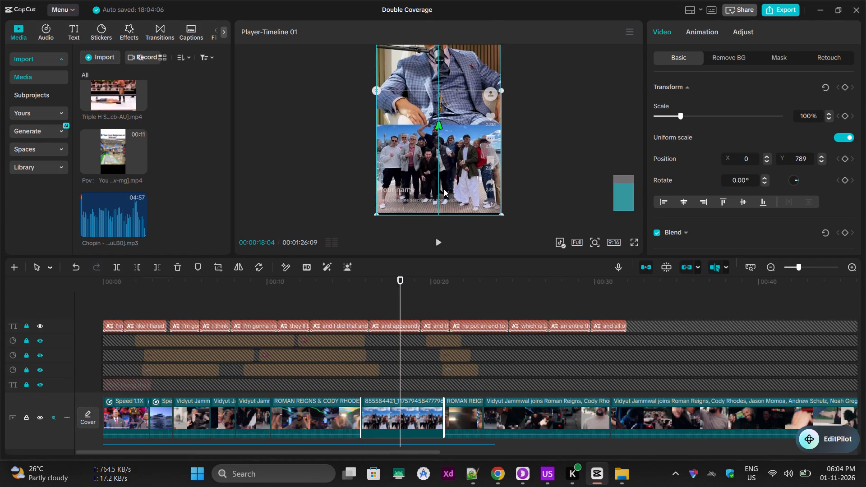
drag(444, 189, 445, 192)
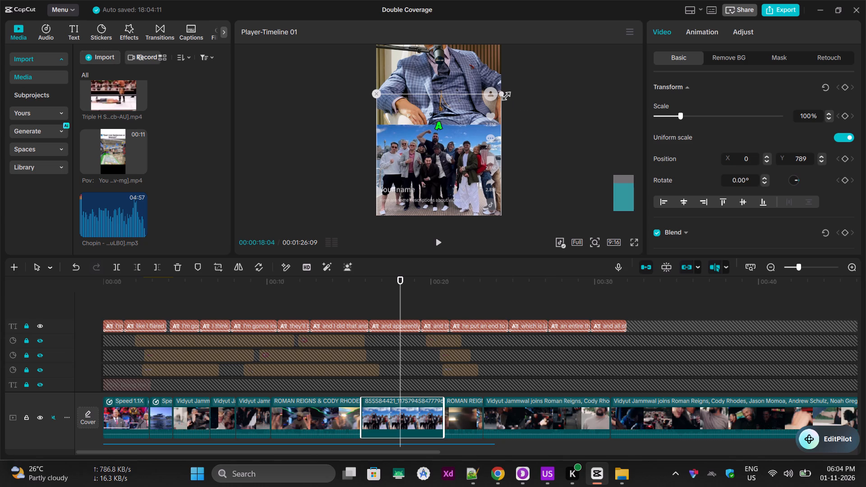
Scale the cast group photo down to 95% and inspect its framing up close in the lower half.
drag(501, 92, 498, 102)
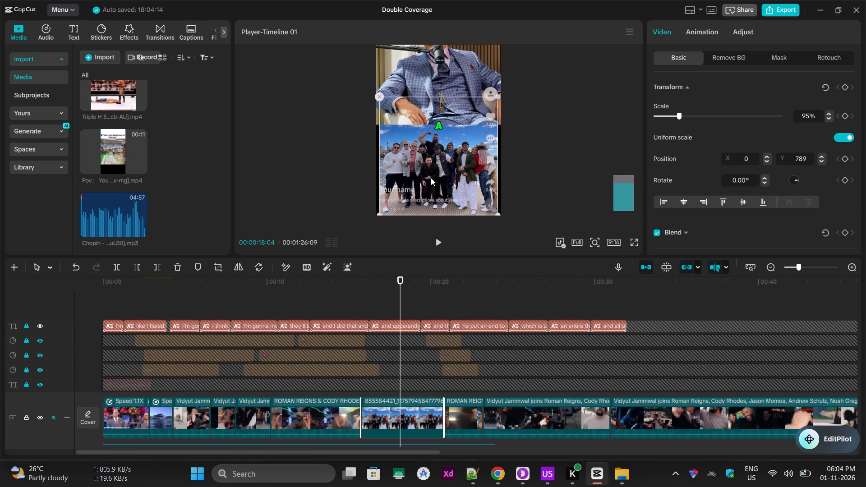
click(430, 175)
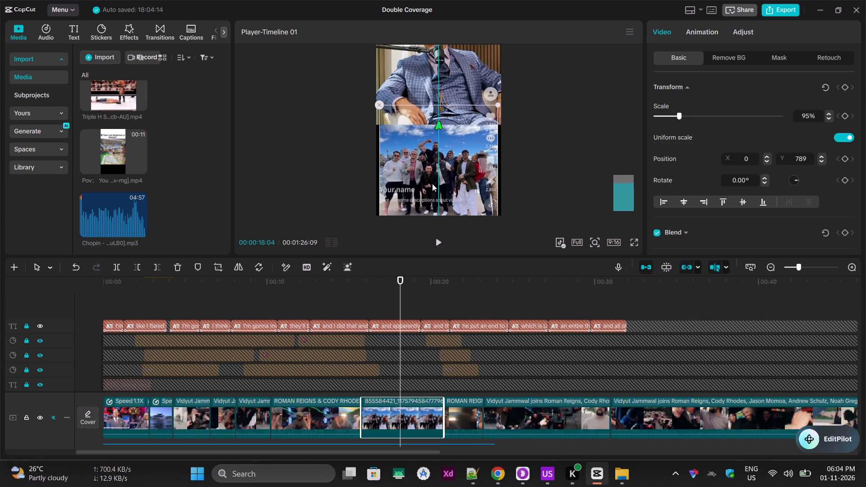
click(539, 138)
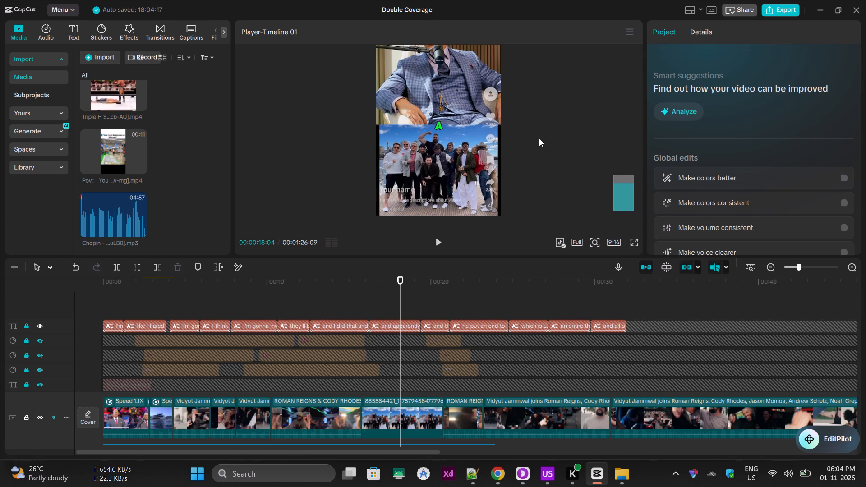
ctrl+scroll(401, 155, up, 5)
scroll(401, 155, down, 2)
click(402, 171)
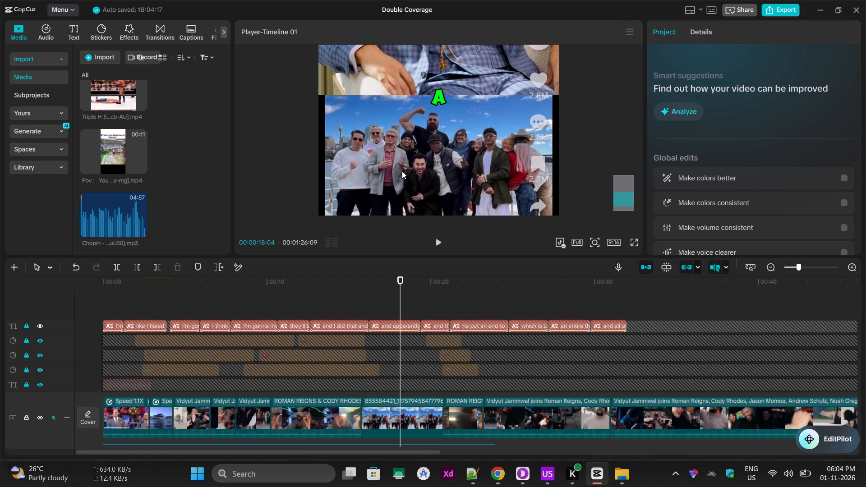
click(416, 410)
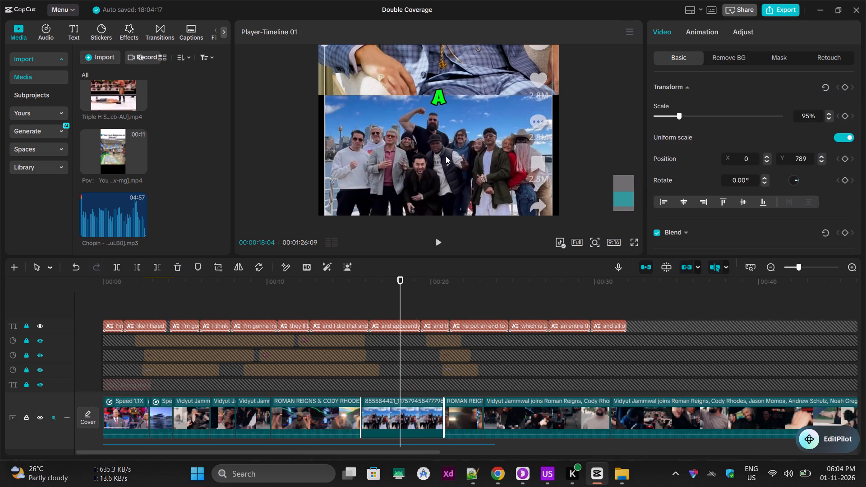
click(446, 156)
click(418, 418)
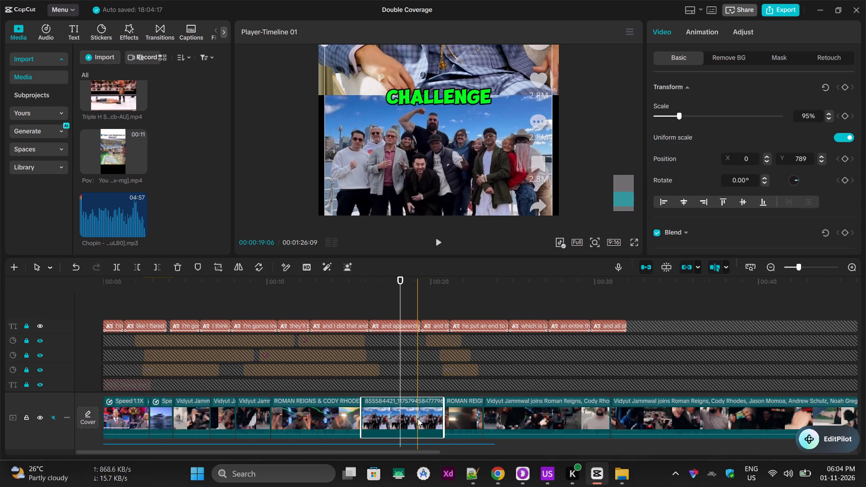
Raise the cast group photo's scale to about 100% so it fills the full frame width.
click(830, 113)
triple_click(830, 113)
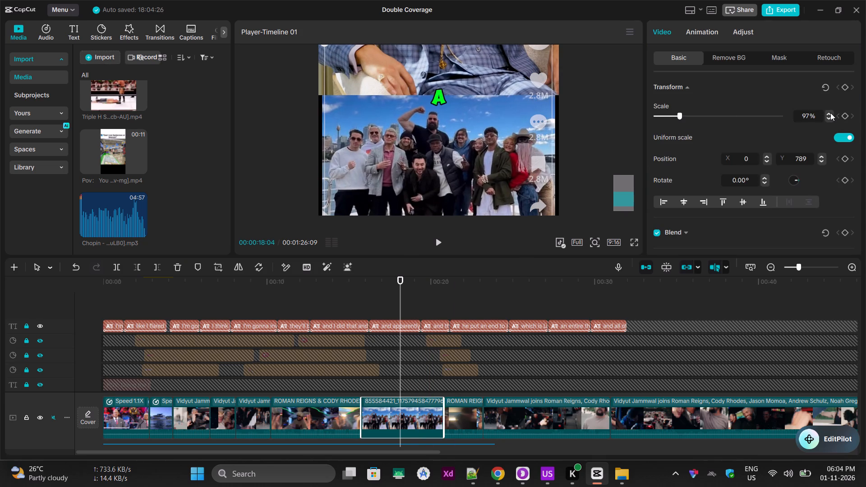
click(830, 113)
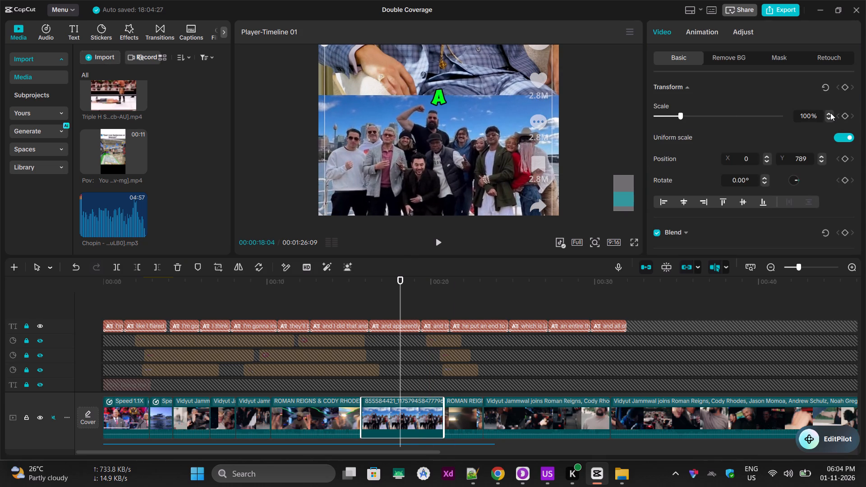
click(830, 113)
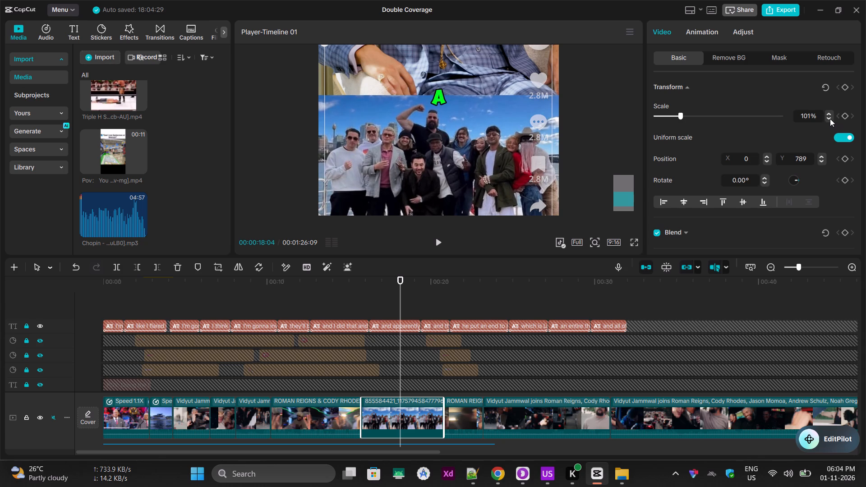
click(829, 119)
click(601, 101)
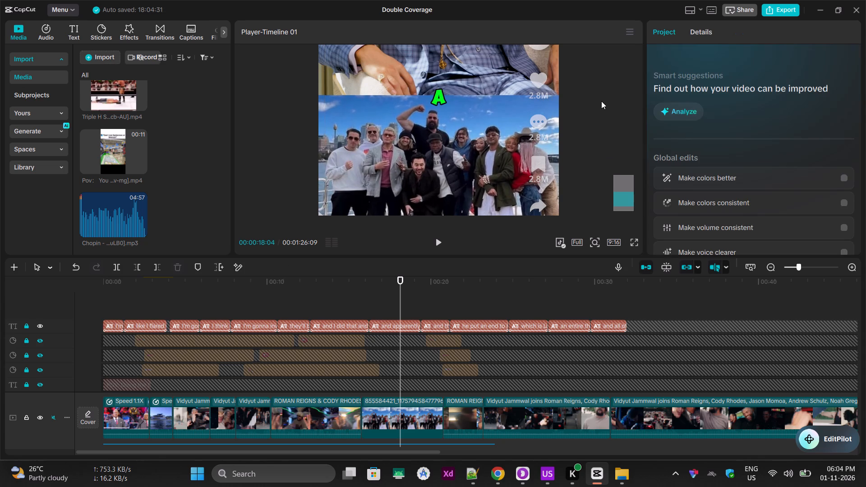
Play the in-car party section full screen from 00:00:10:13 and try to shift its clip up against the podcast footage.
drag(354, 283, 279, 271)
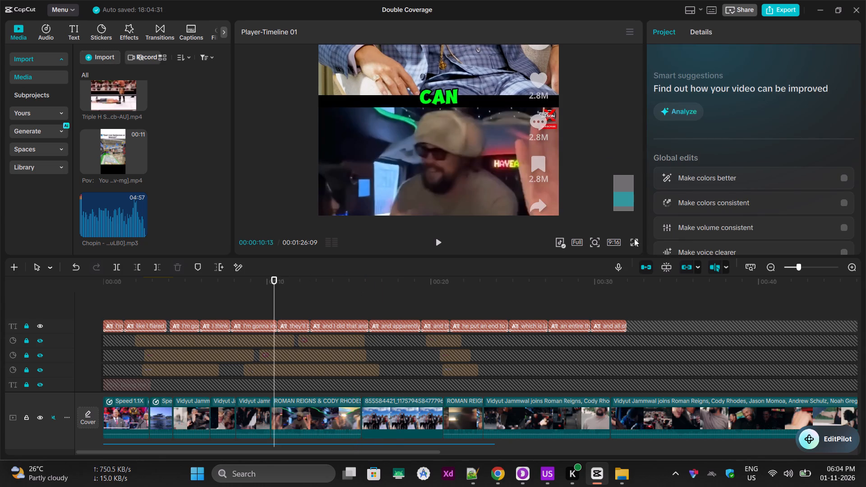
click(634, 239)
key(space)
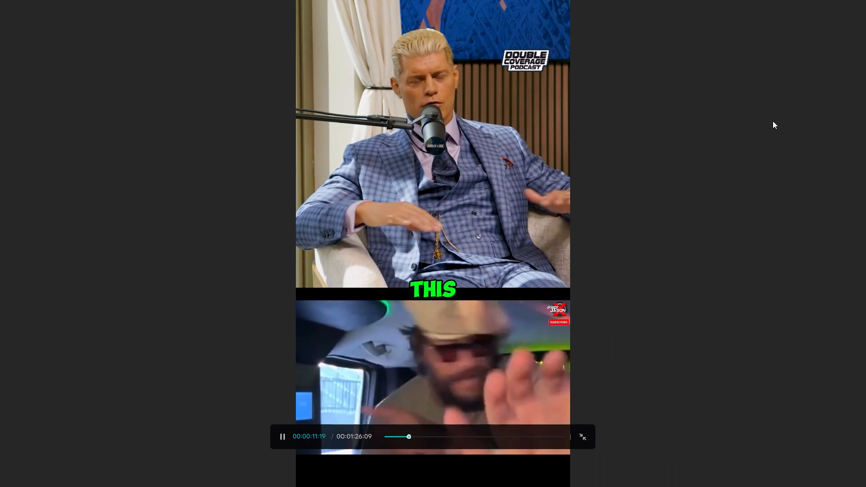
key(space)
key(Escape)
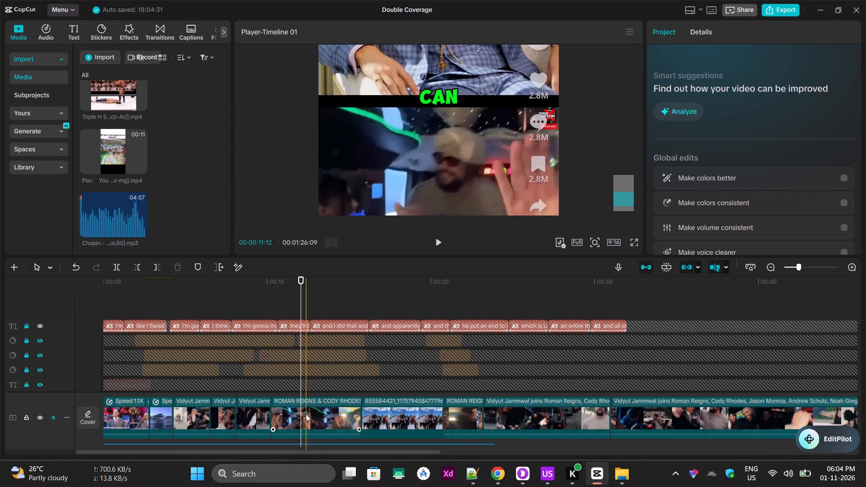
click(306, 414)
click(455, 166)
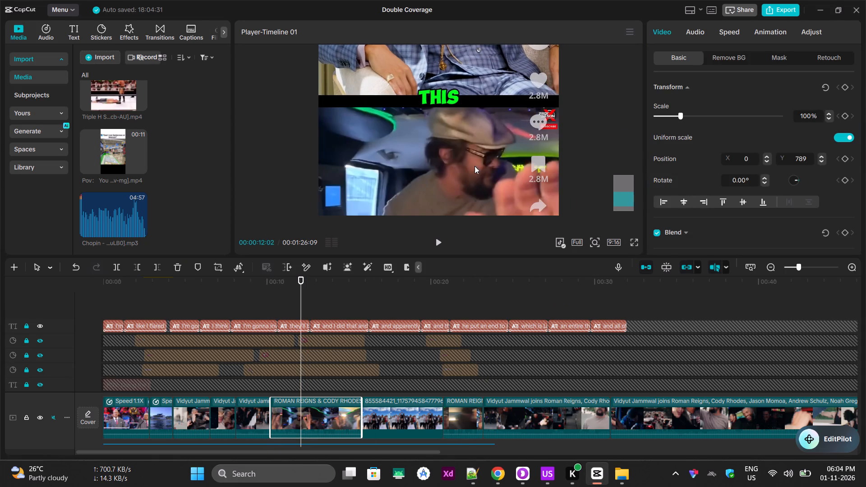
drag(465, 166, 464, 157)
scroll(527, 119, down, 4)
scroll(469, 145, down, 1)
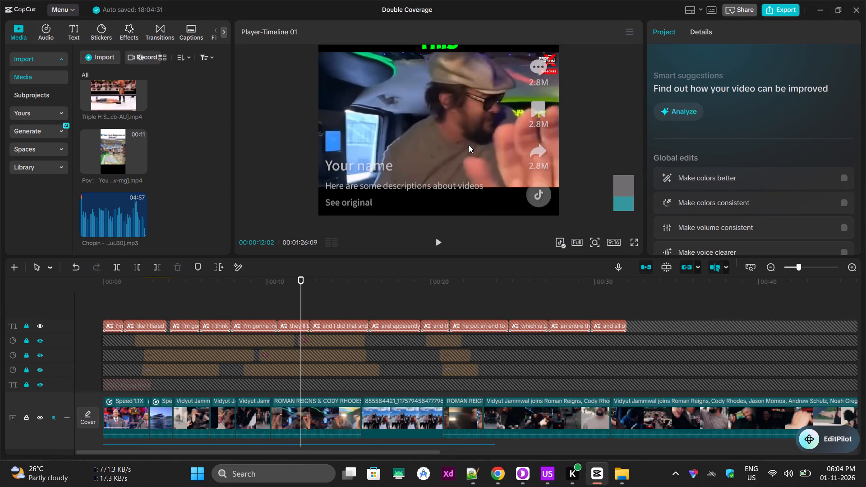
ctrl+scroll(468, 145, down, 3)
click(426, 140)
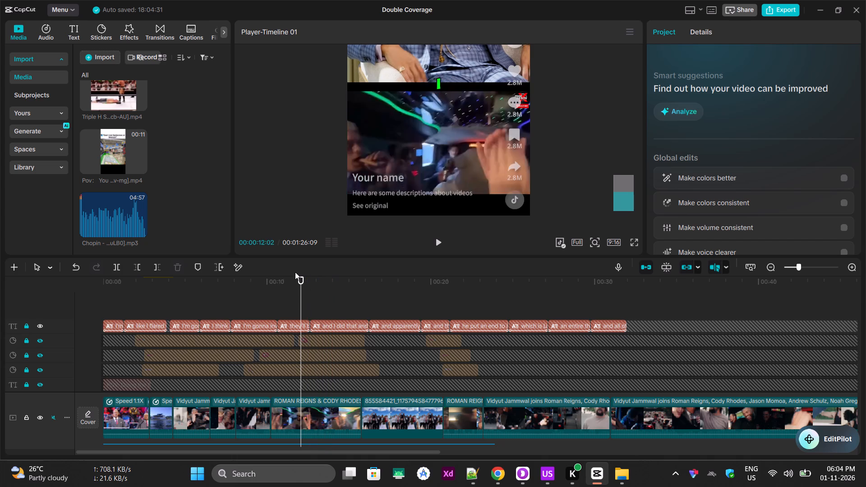
Replay into the in-car party section and enlarge its clip at 00:00:11:02 to close the gap below the podcast footage.
drag(295, 280, 243, 278)
key(space)
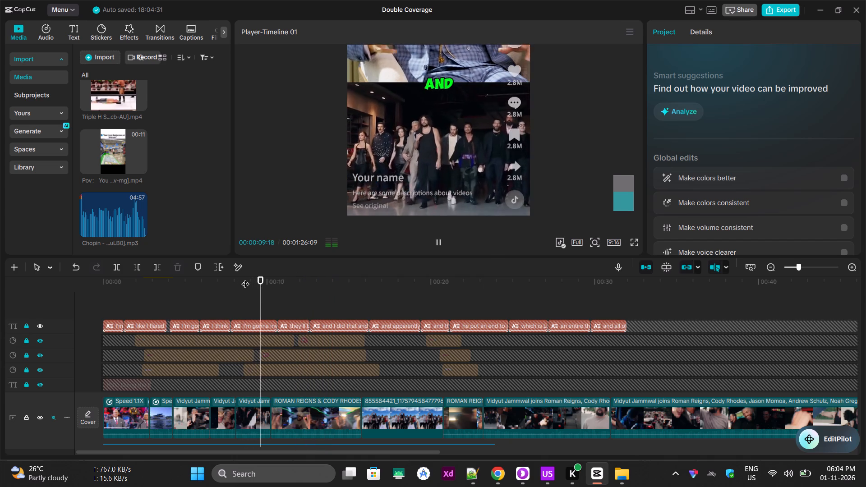
key(space)
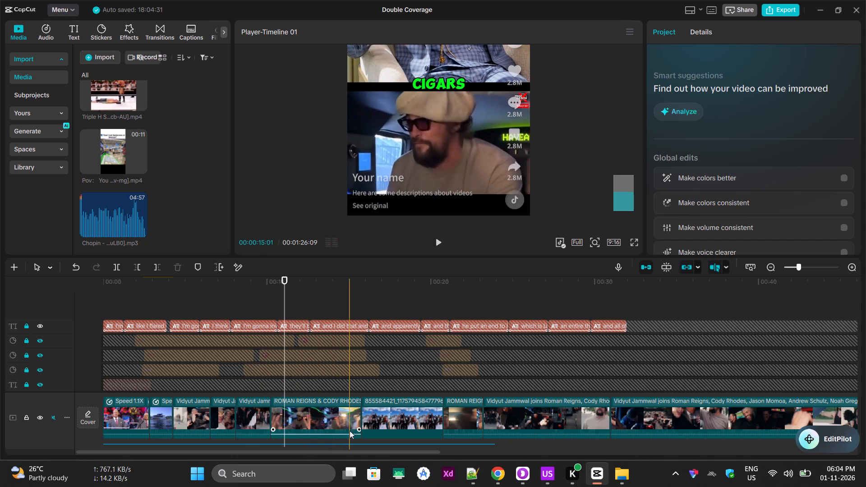
click(308, 414)
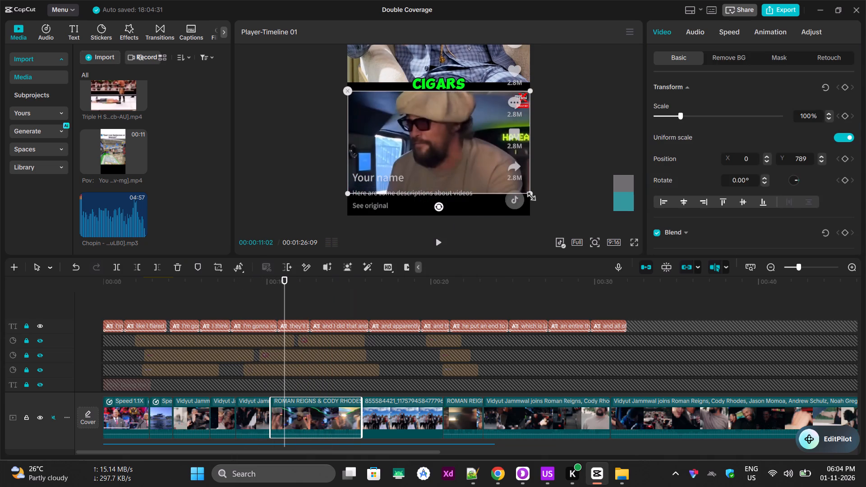
drag(530, 196, 555, 228)
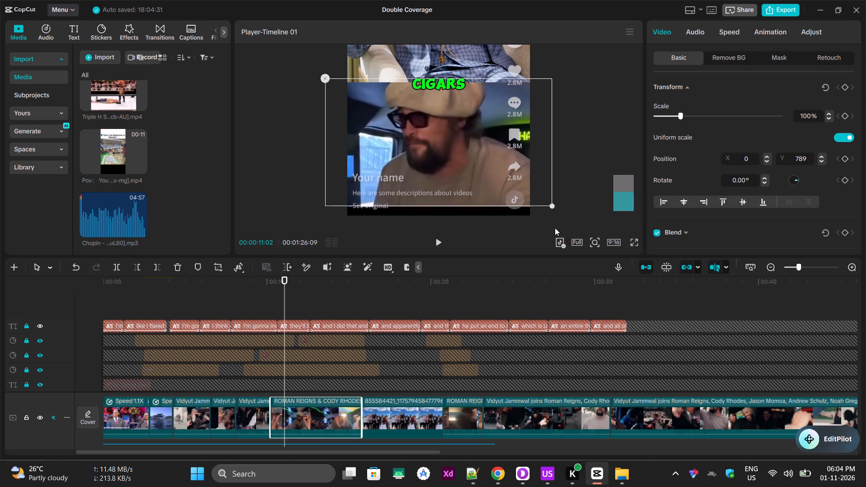
Enlarge the in-car party clip to 132% and reposition it so it fills the lower half up to the podcast footage.
drag(555, 228, 563, 240)
drag(457, 146, 457, 154)
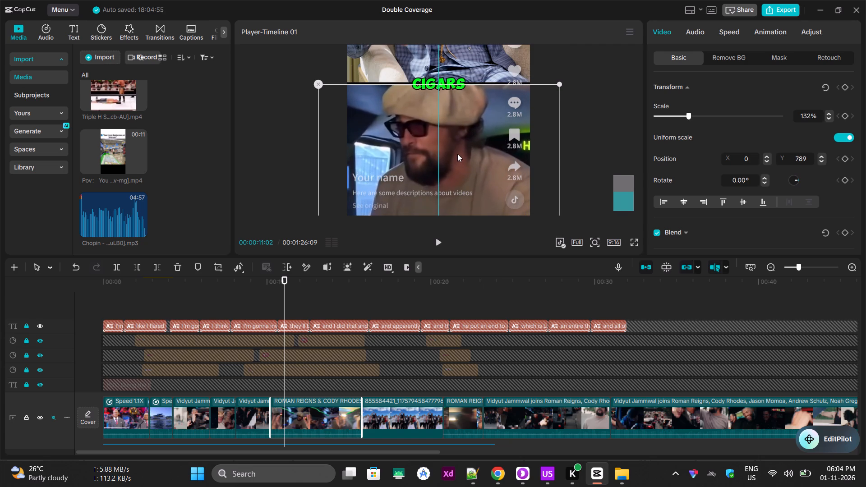
drag(457, 154, 454, 150)
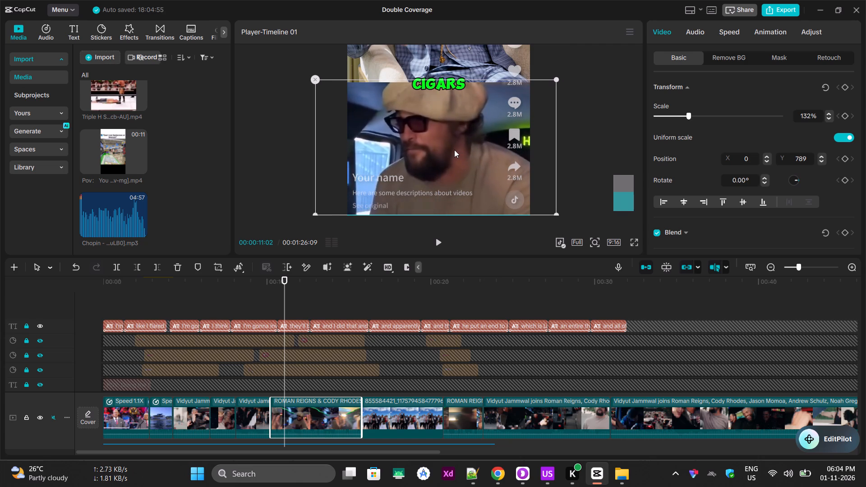
drag(454, 150, 459, 150)
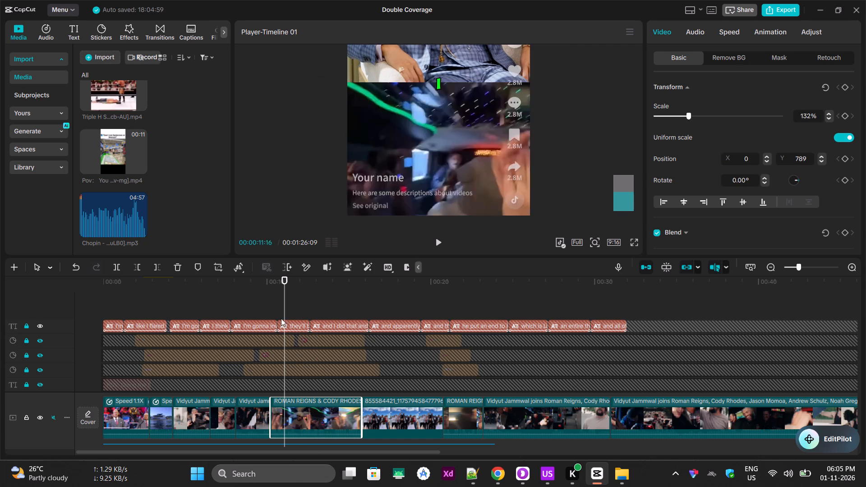
Play back and replay the transition from the in-car party clip to the cast group photo against the "great picture" and "apparently" captions.
key(space)
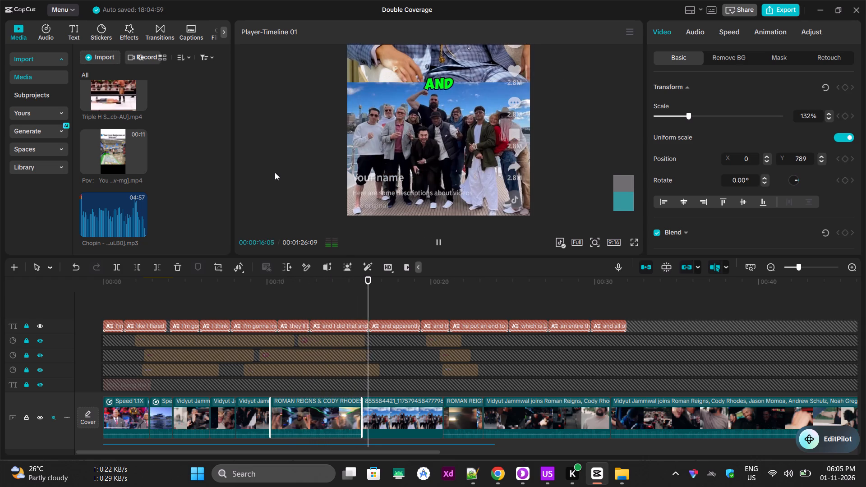
key(space)
key(space)
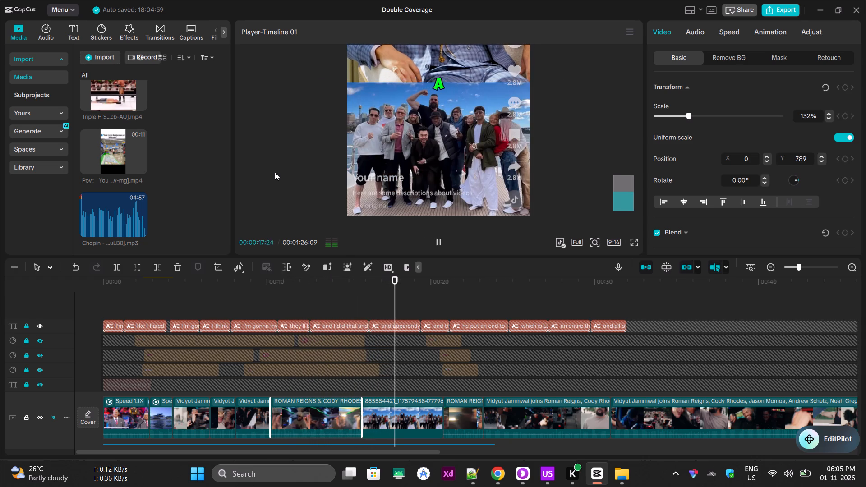
key(space)
click(348, 285)
key(space)
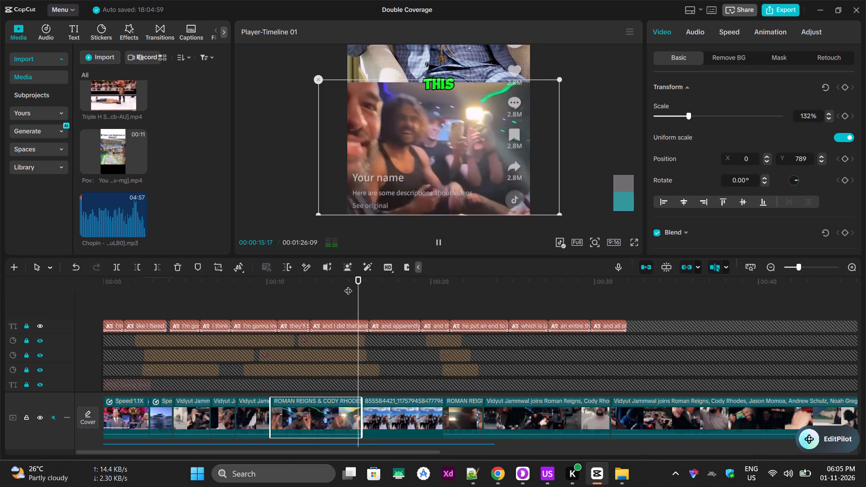
key(space)
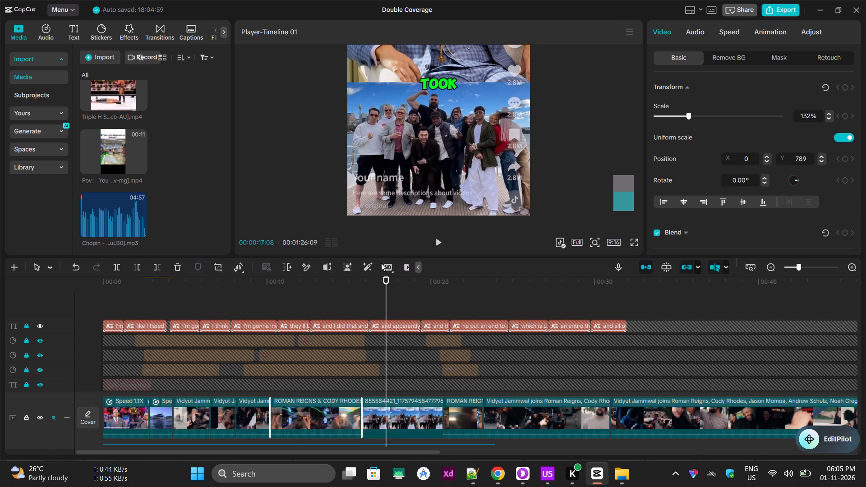
click(369, 291)
key(space)
key(space)
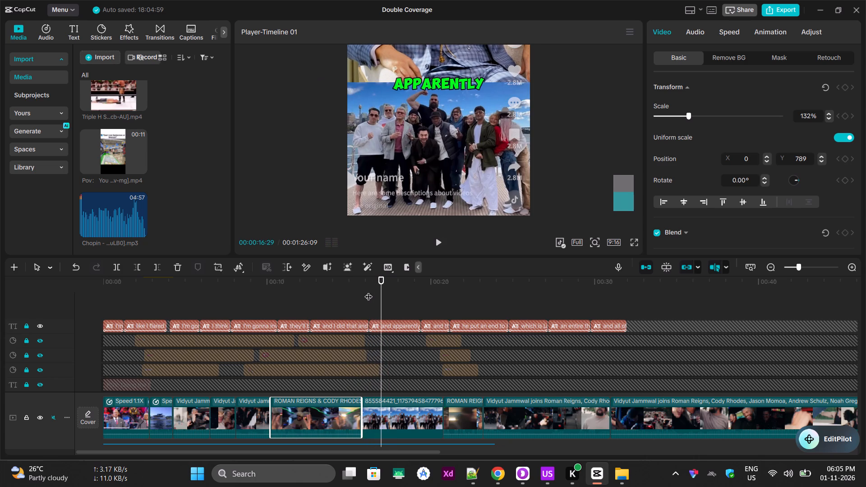
click(334, 292)
key(space)
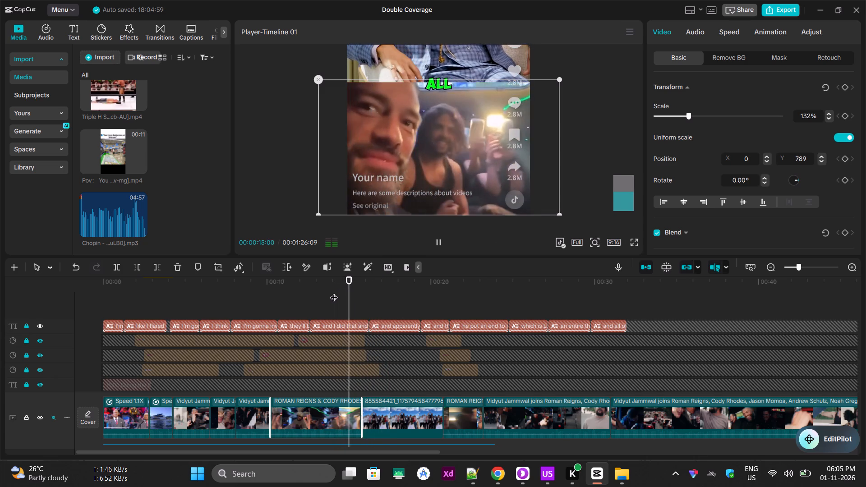
key(space)
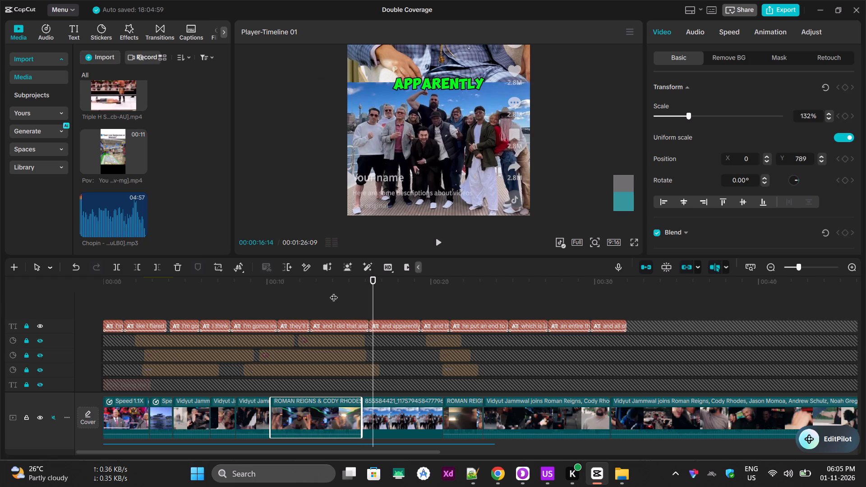
Split the cast group photo at 00:00:16:14, where the "great picture" caption gives way to "and apparently he took it".
click(389, 415)
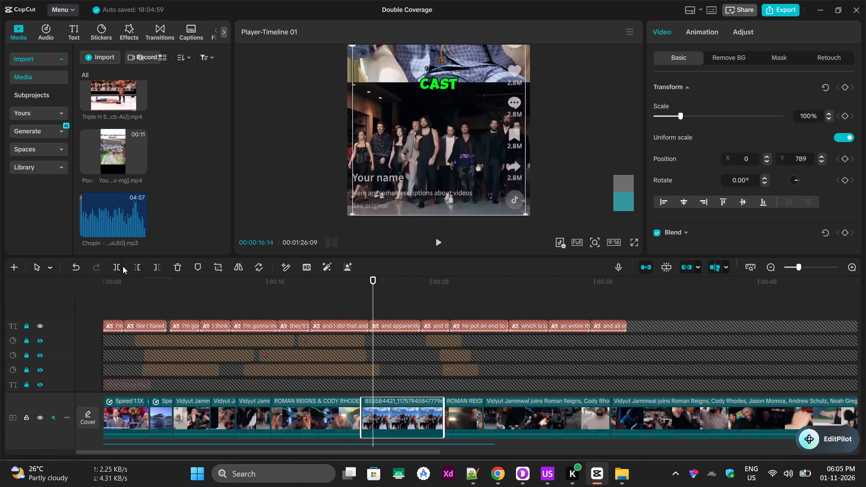
click(121, 266)
ctrl+scroll(356, 404, up, 10)
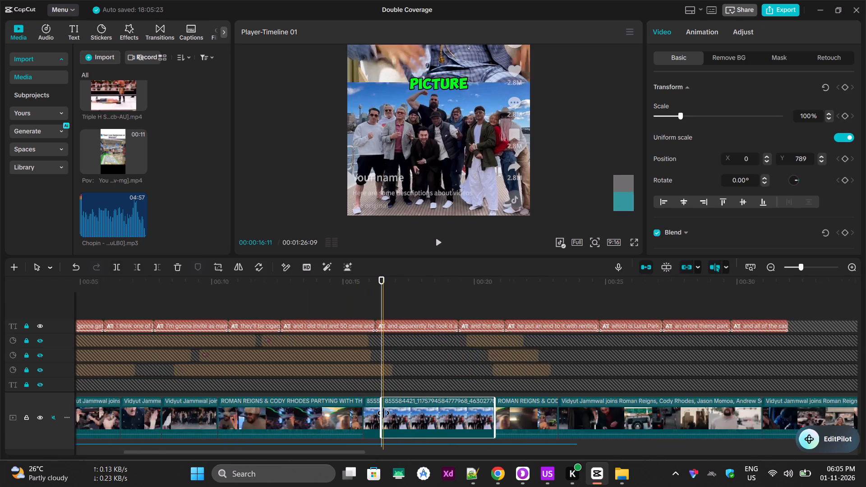
ctrl+scroll(383, 413, up, 16)
Play from the split cast photo through the Luna Park and theme park captions to check which B-roll those lines need.
key(alt+Tab)
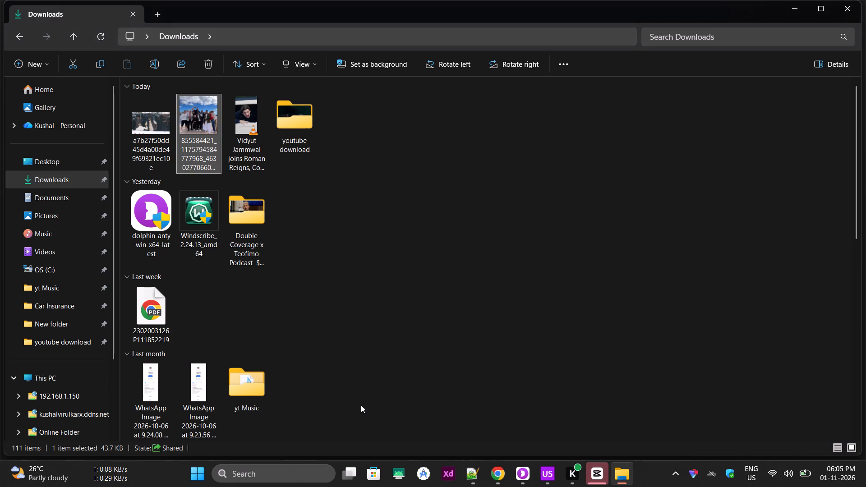
key(alt+Tab)
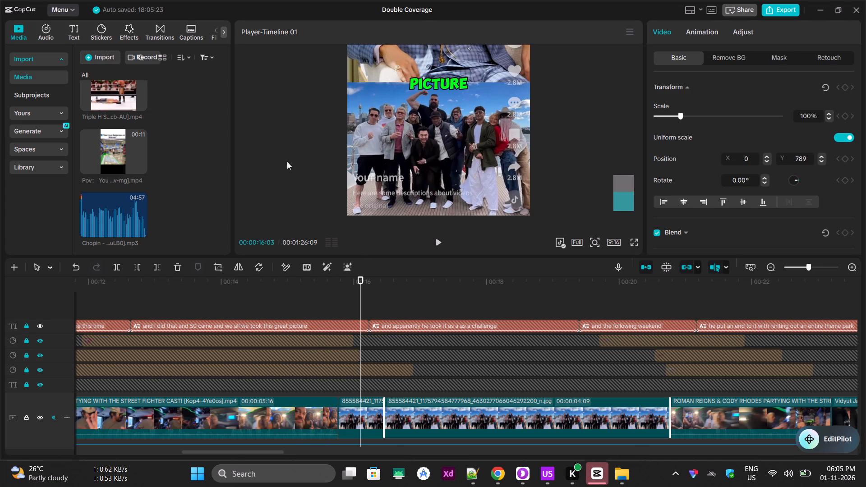
key(space)
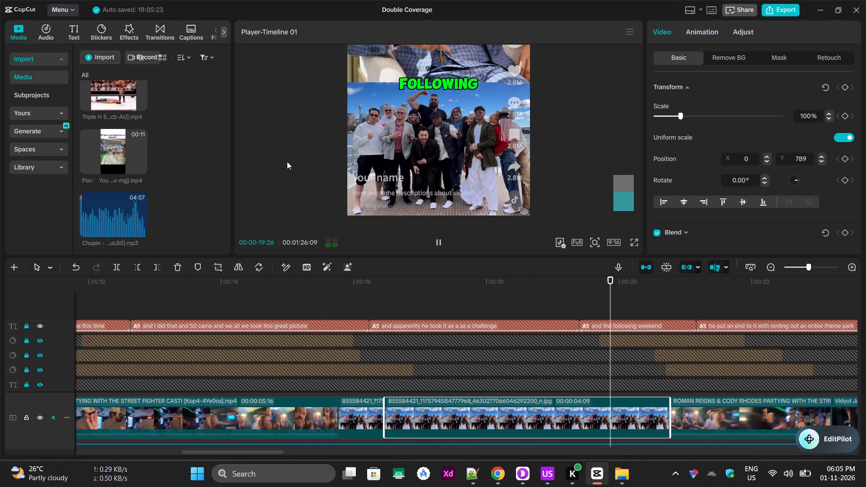
ctrl+scroll(447, 362, down, 10)
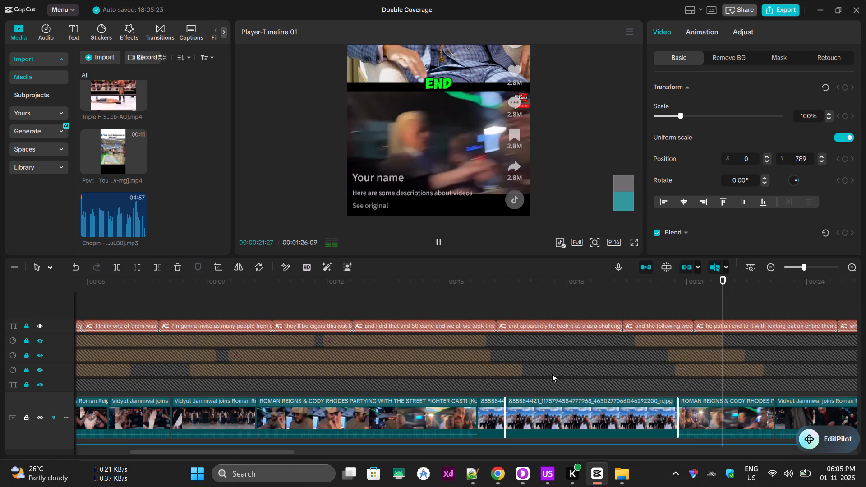
drag(275, 451, 325, 459)
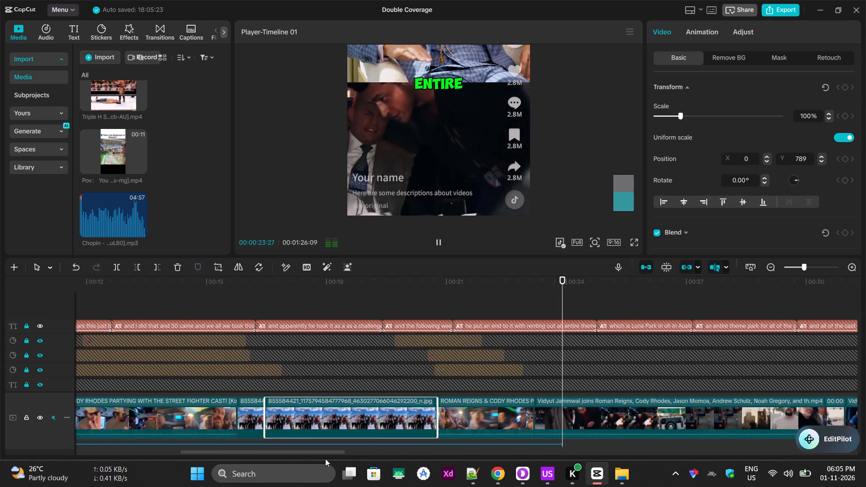
drag(325, 459, 324, 456)
ctrl+scroll(397, 349, down, 4)
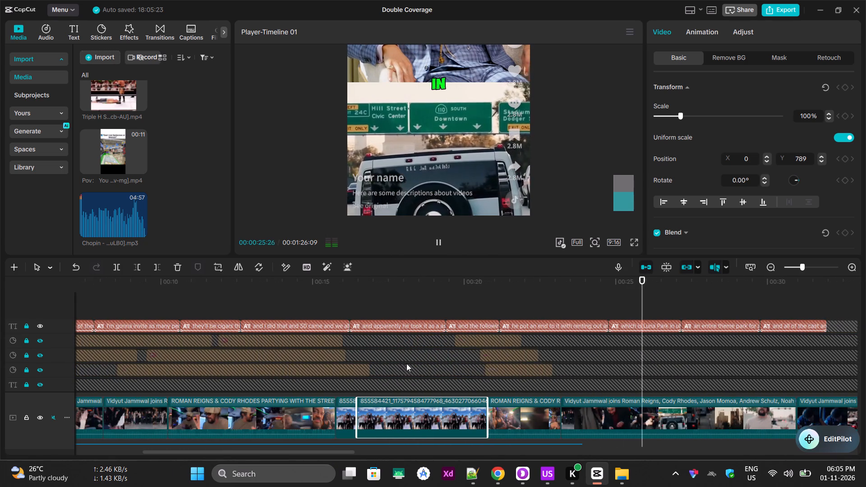
key(space)
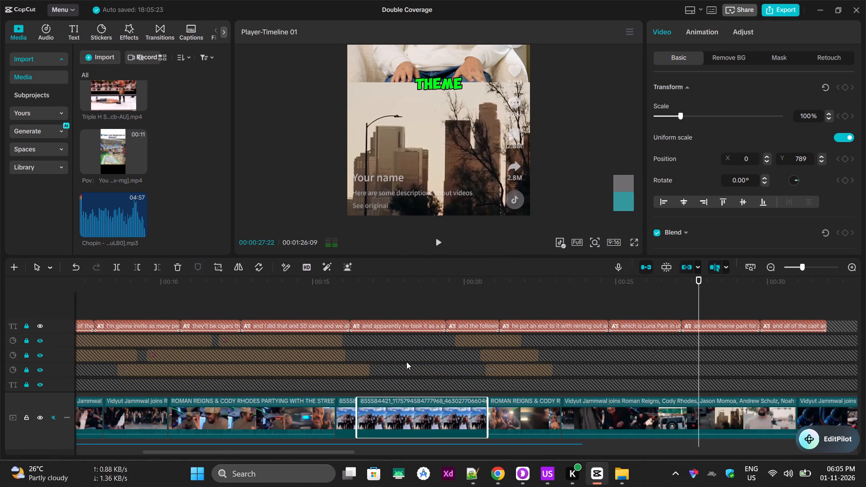
Switch to Chrome and replace the yacht image search with a Google Images search for "Australia Luna Park".
click(497, 476)
click(579, 0)
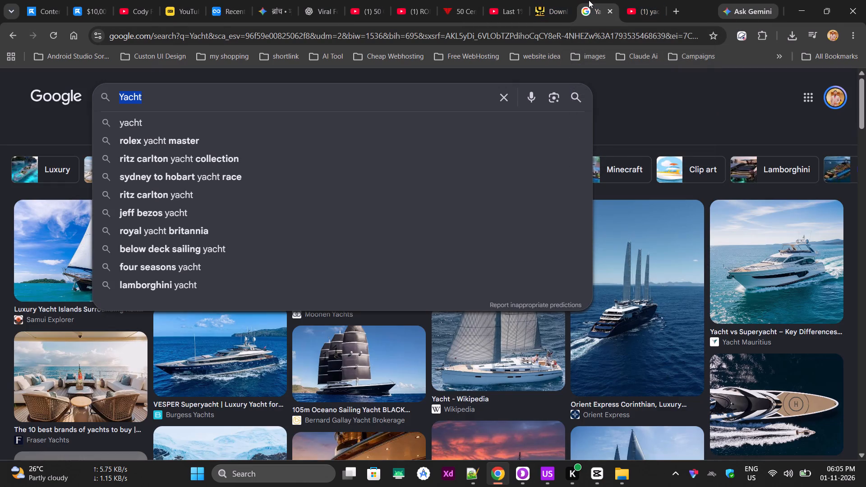
click(507, 94)
click(533, 98)
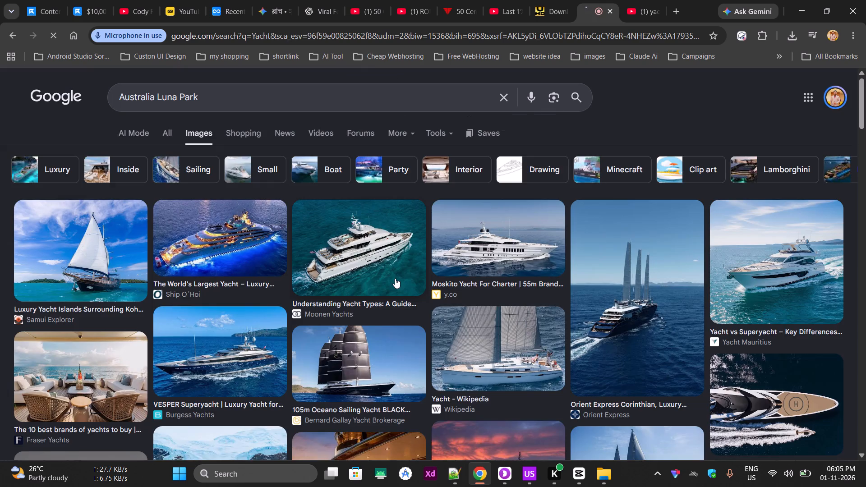
Copy the term "Australia Luna Park" from the image search and use it to search YouTube for videos.
click(229, 98)
key(ctrl+a)
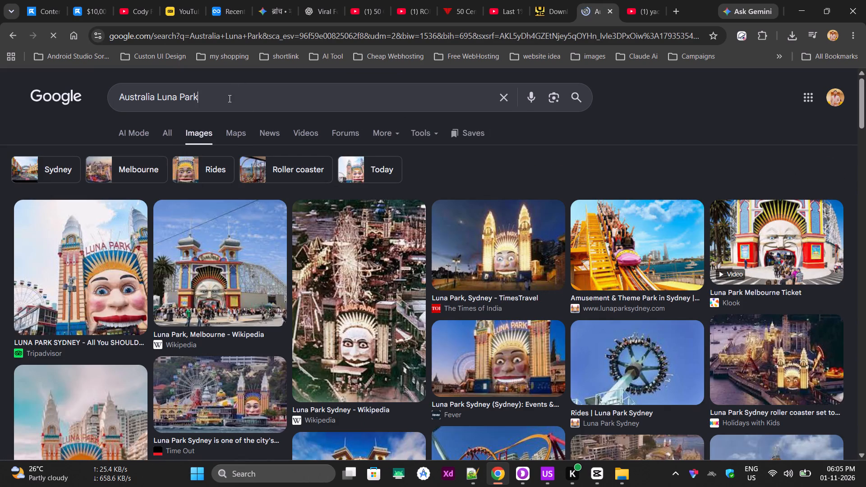
key(ctrl+c)
key(ctrl+c)
key(ctrl+c)
key(ctrl+c)
key(ctrl+c)
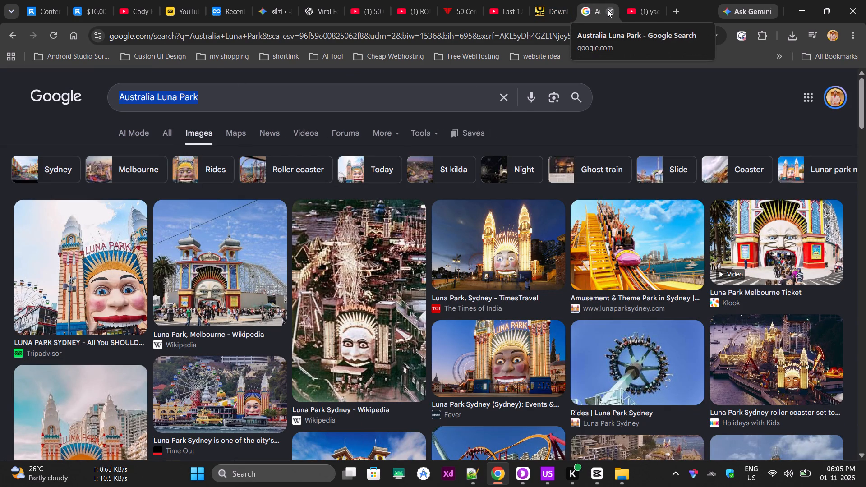
click(631, 0)
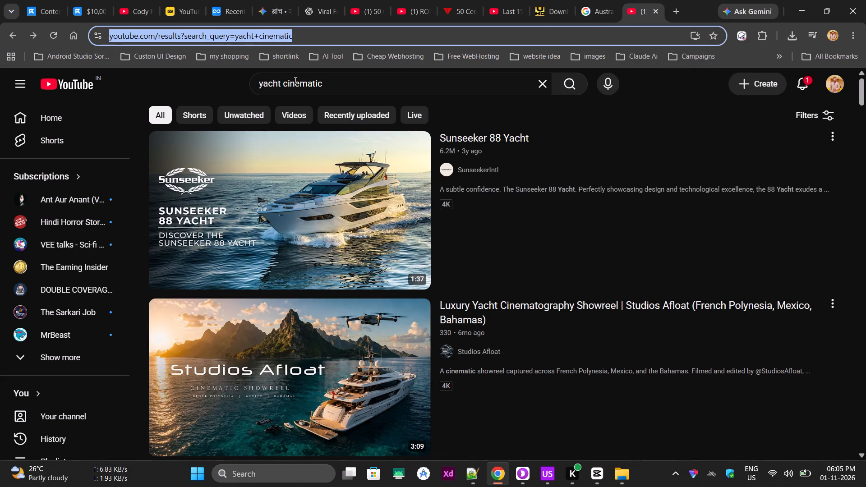
click(362, 81)
key(ctrl+a)
key(ctrl+v)
key(space)
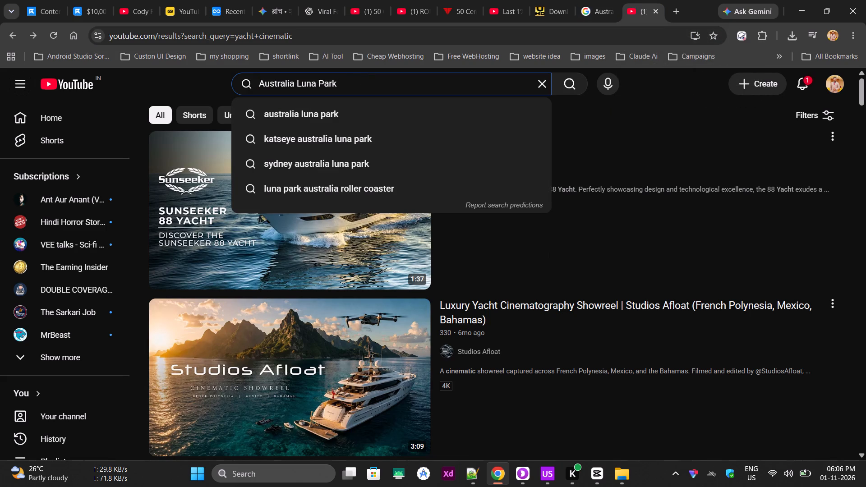
key(Return)
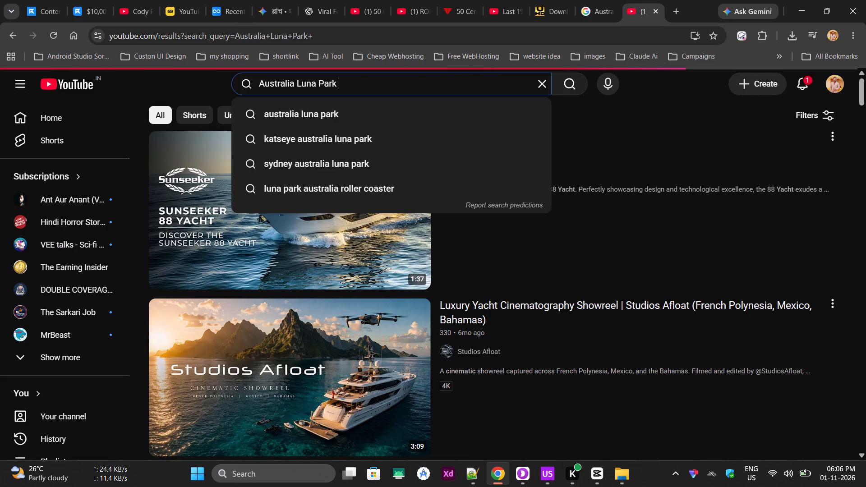
scroll(528, 314, down, 4)
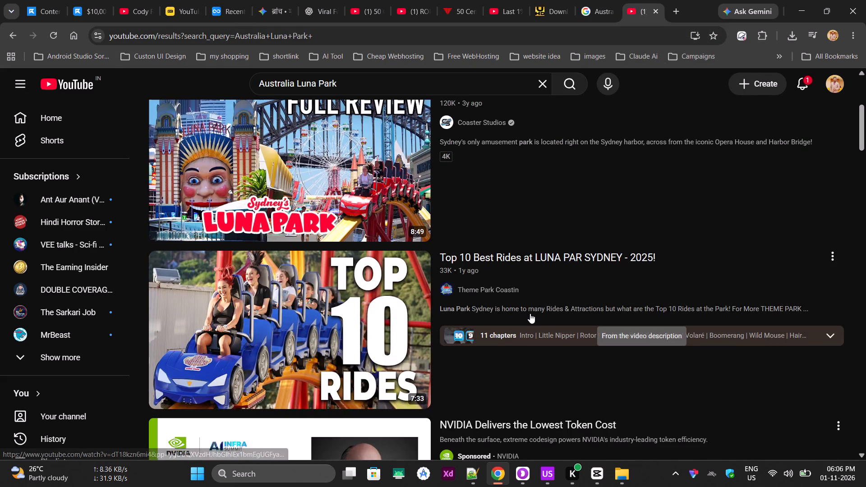
Refine the YouTube search to "australia luna park cinematic video".
click(419, 78)
text(cin)
key(Down)
key(Down)
key(Return)
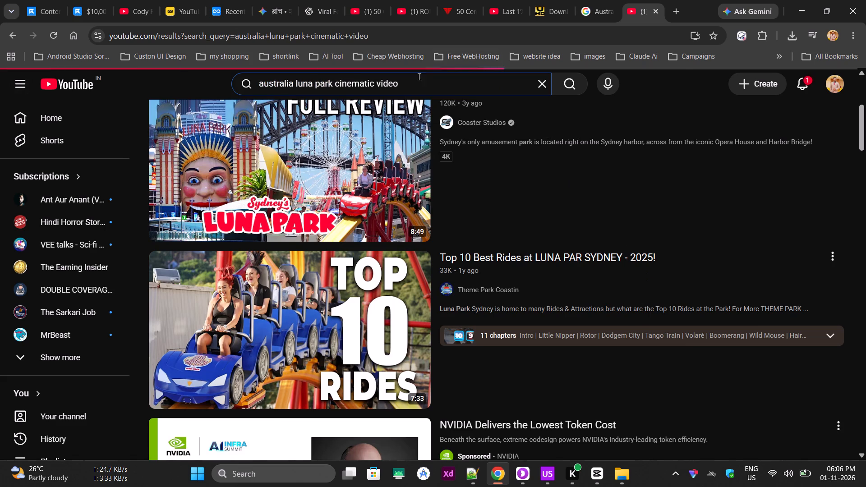
Look through the first Luna Park results and skim the preview of "Luna Park Sydney - Experience The Magic TV Commercial" for usable footage.
scroll(502, 234, down, 6)
scroll(497, 247, up, 2)
scroll(369, 239, down, 2)
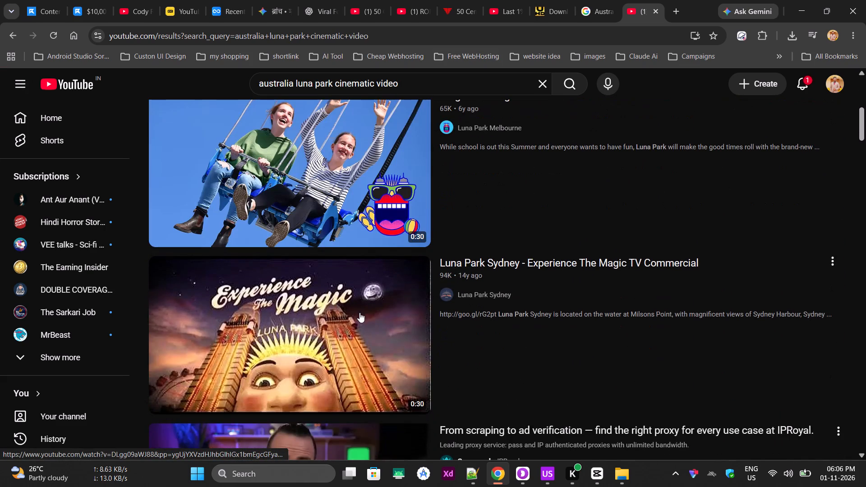
scroll(360, 314, down, 4)
scroll(355, 134, up, 3)
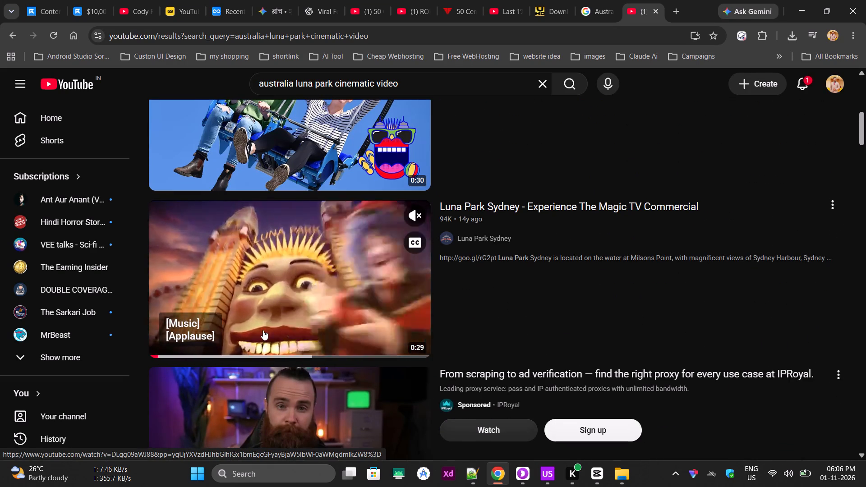
click(228, 351)
click(283, 356)
Browse further through the results, checking the Getaway video, the Shorts and the Coaster Studios review for usable park shots.
scroll(368, 304, down, 3)
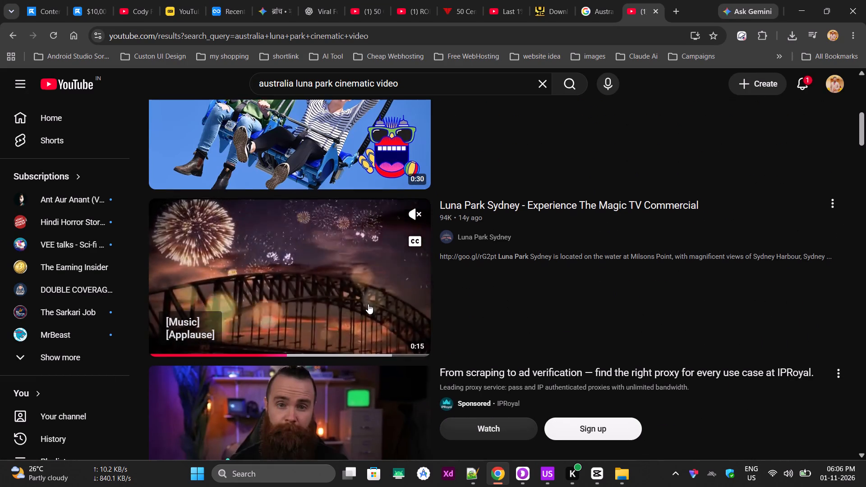
scroll(368, 304, down, 3)
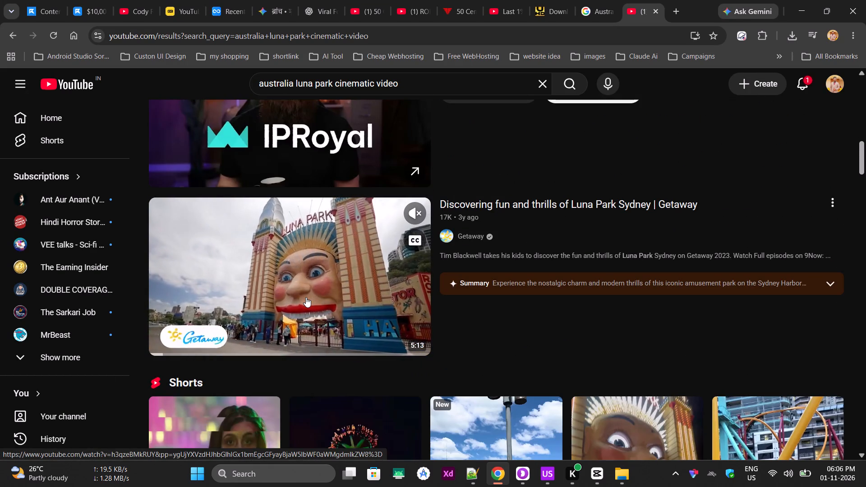
scroll(377, 302, down, 6)
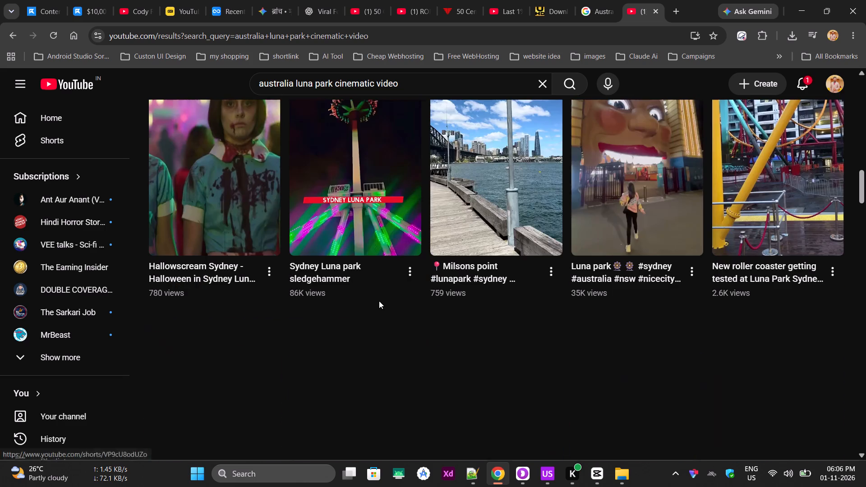
scroll(461, 299, down, 7)
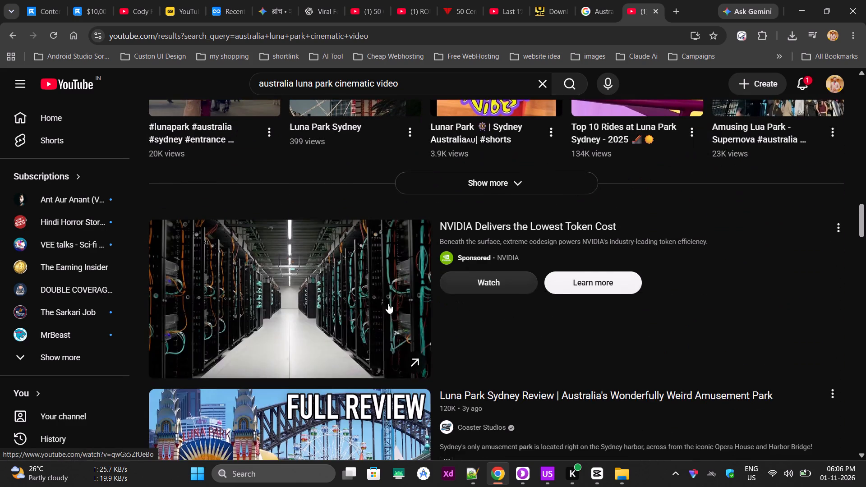
scroll(300, 298, down, 5)
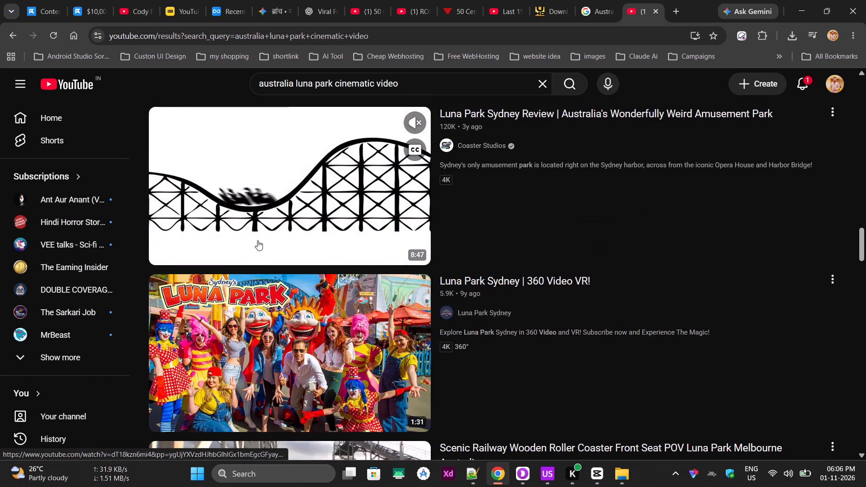
scroll(415, 235, down, 4)
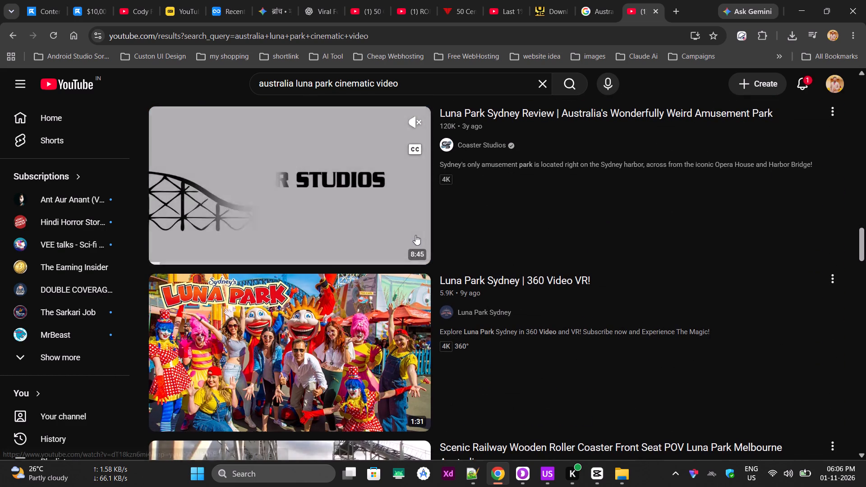
scroll(415, 235, down, 14)
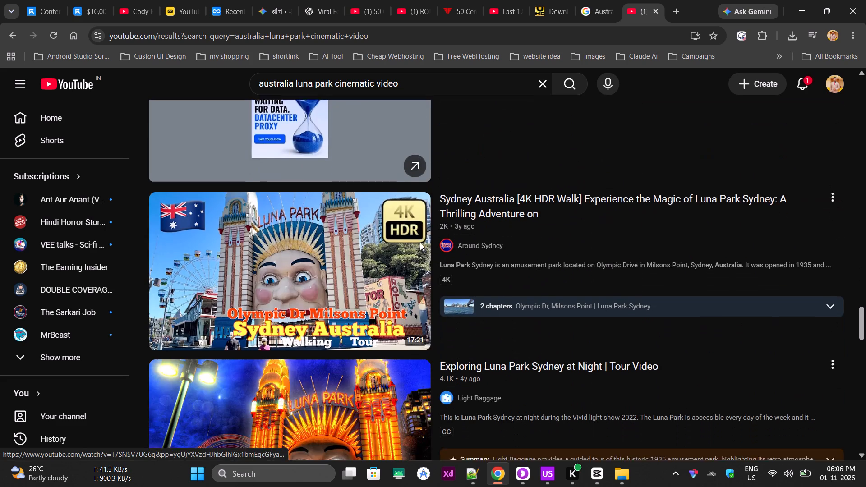
Preview the "Exploring Luna Park Sydney at Night | Tour Video" result and skip ahead in it to check its footage.
scroll(420, 243, down, 3)
scroll(300, 211, up, 1)
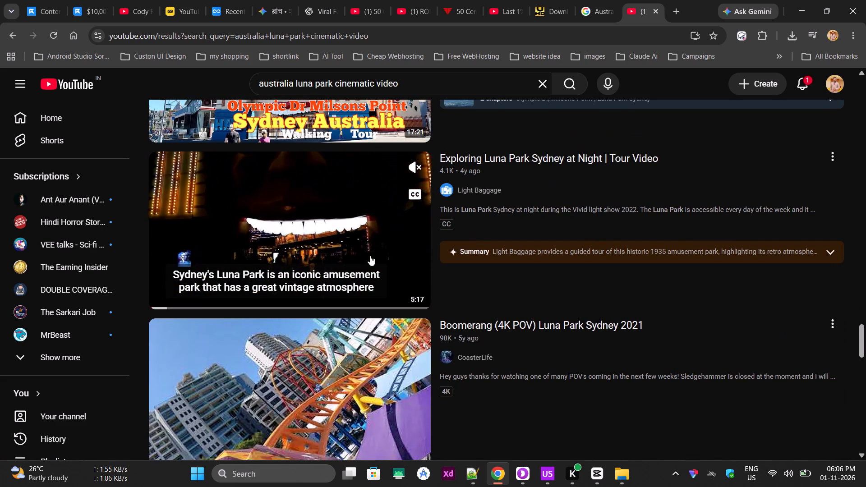
click(419, 191)
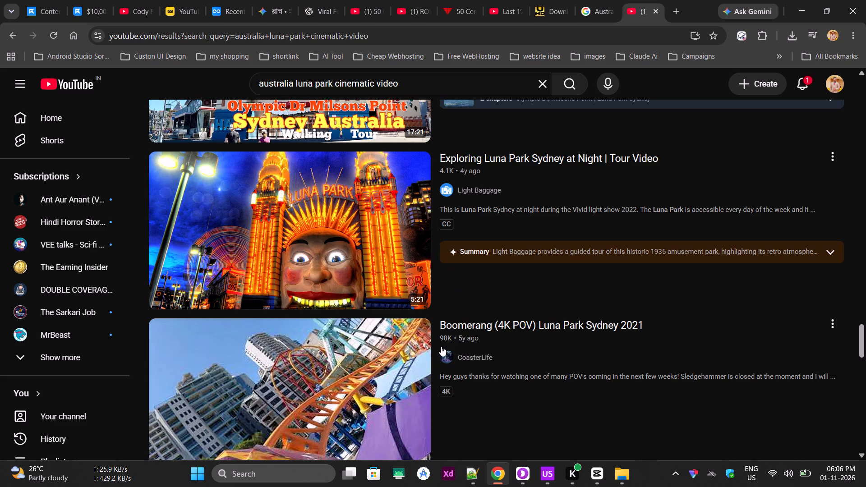
click(204, 299)
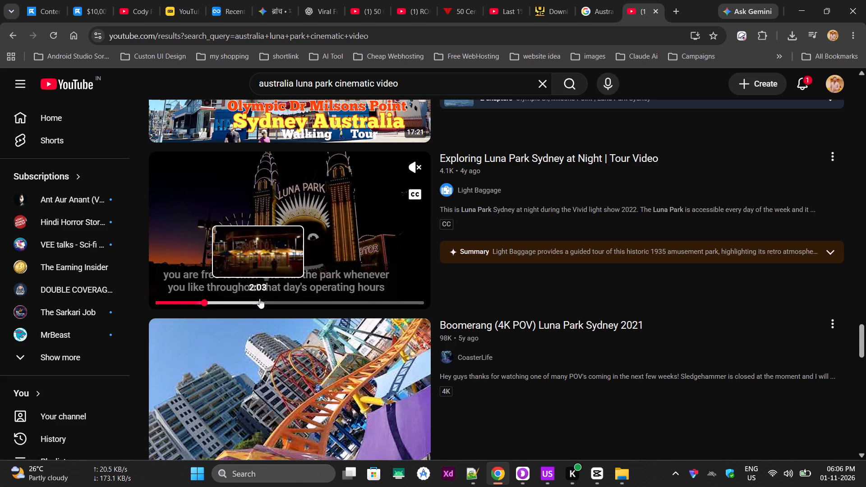
Check the results below the night tour, from the Boomerang POV to the Terminator Genisys clip, for cinematic Luna Park shots.
scroll(303, 386, down, 2)
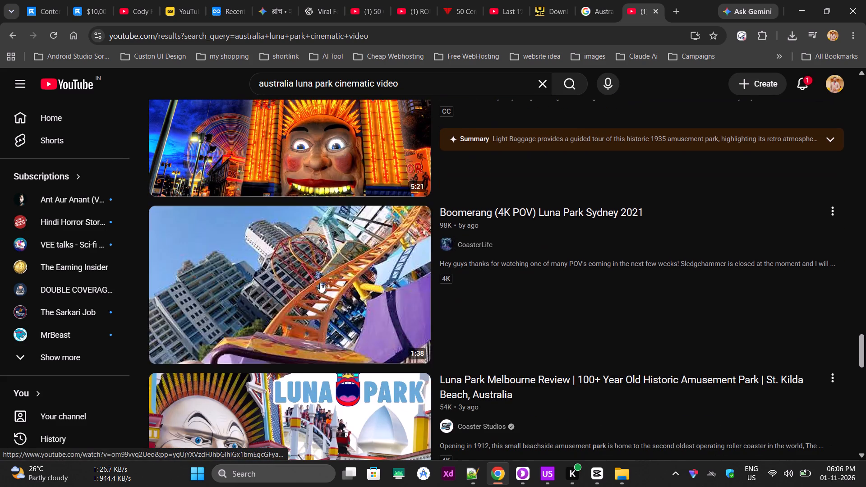
scroll(320, 394, down, 2)
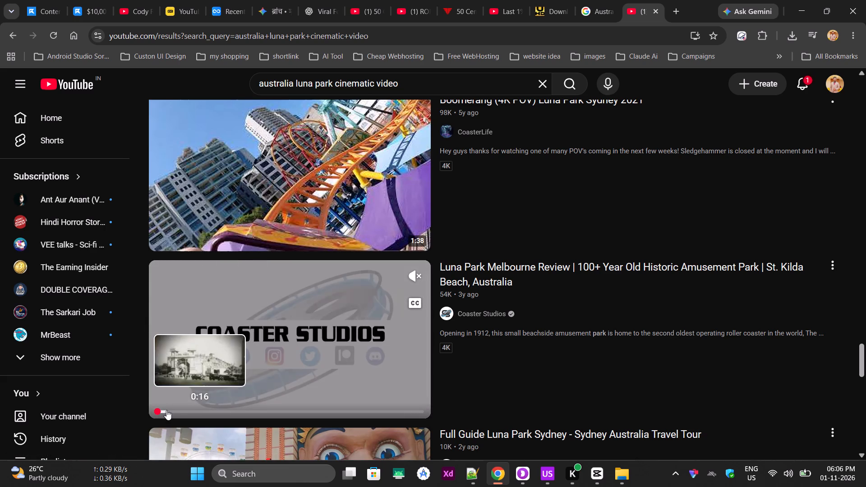
scroll(334, 352, down, 4)
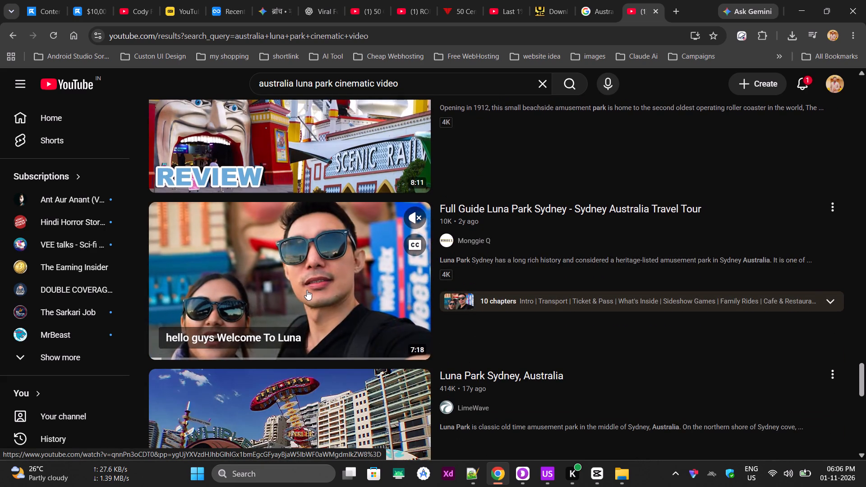
scroll(345, 342, down, 4)
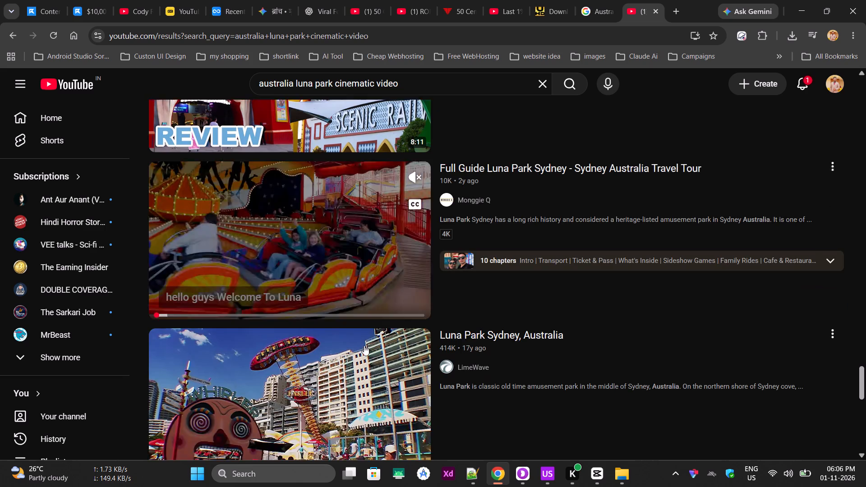
scroll(364, 345, down, 4)
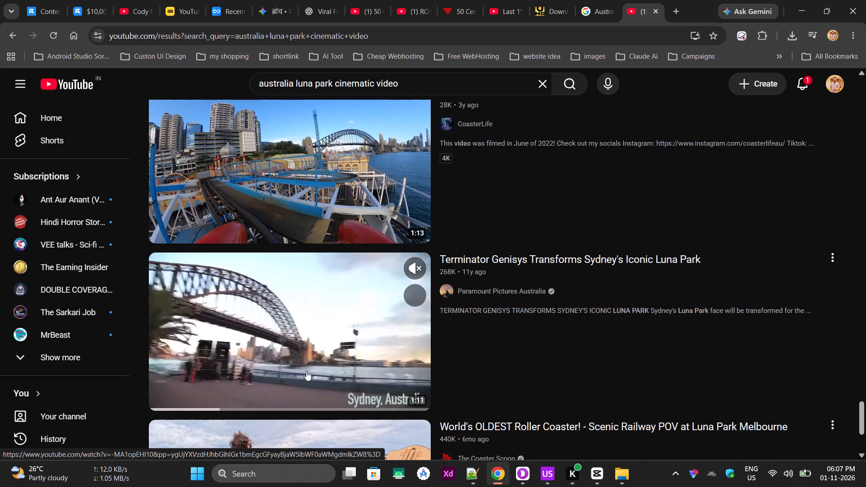
scroll(302, 370, up, 8)
scroll(344, 310, up, 4)
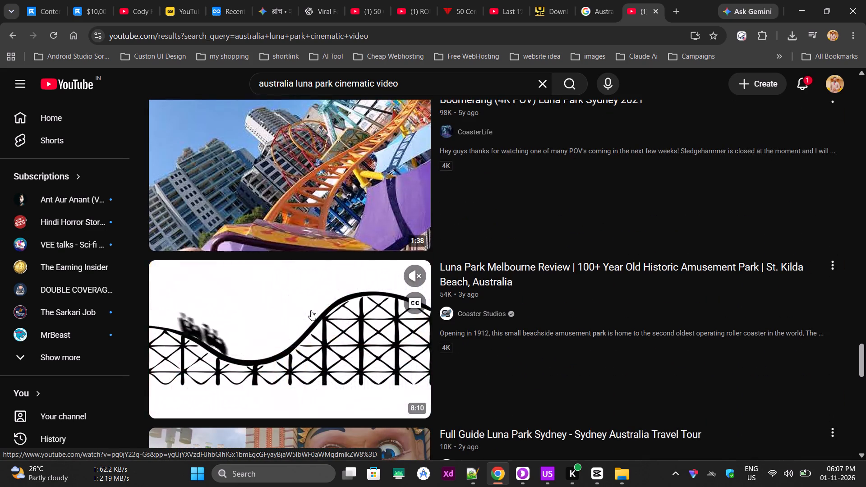
Go back to the night tour preview, turn off its captions and rewind it to near the start to examine the clean footage.
scroll(314, 312, up, 4)
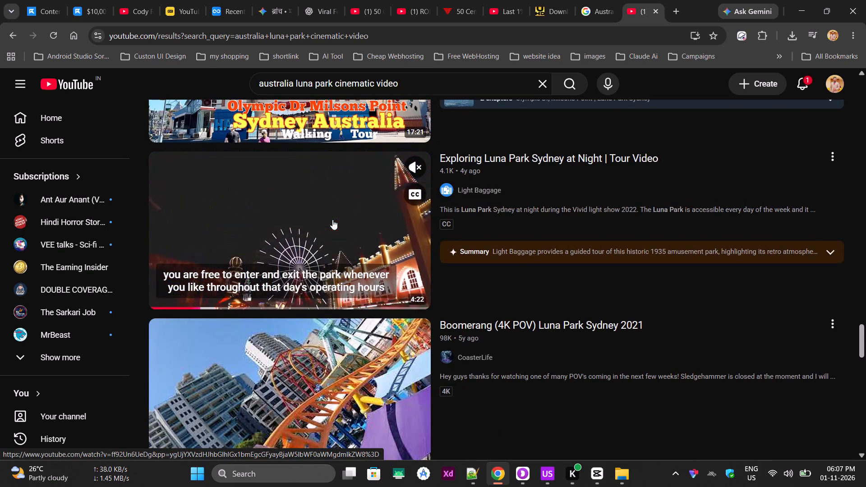
click(409, 197)
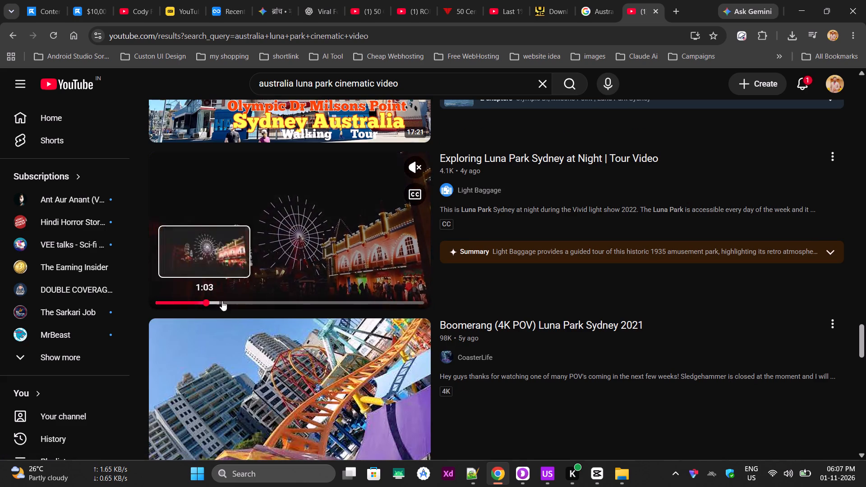
drag(180, 301, 161, 302)
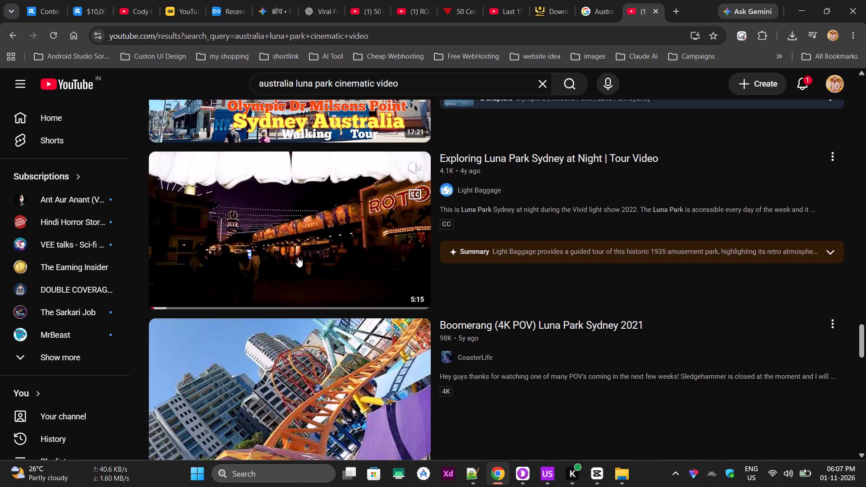
Compare the previews of the results around the night tour, including the 1950s film, the 4K HDR walk and the Boomerang POV.
scroll(357, 227, down, 3)
scroll(357, 227, up, 5)
scroll(336, 278, up, 2)
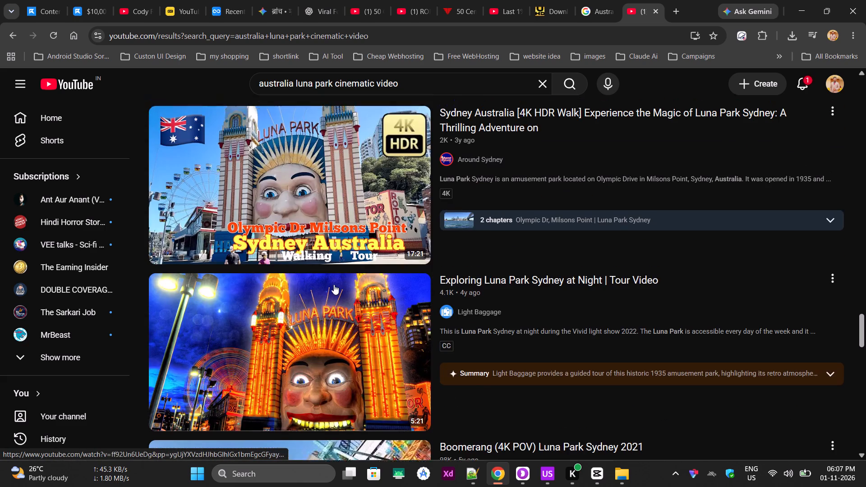
scroll(334, 285, up, 3)
scroll(337, 313, down, 4)
scroll(337, 314, up, 12)
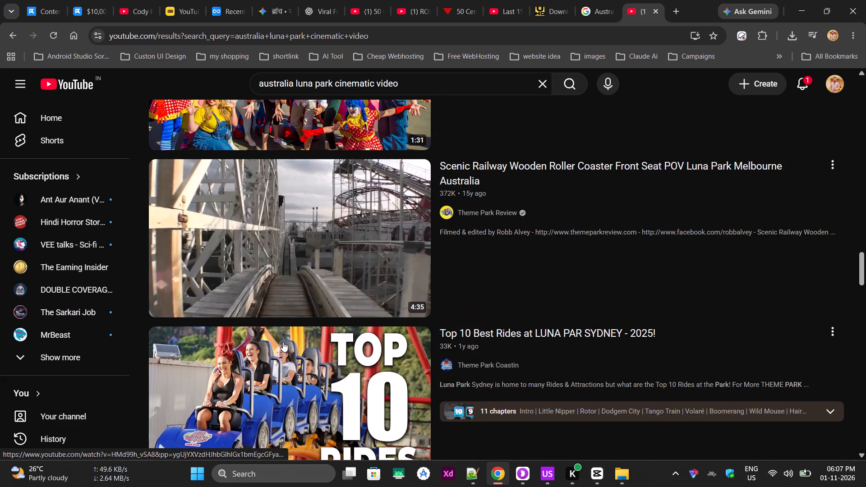
scroll(282, 342, down, 5)
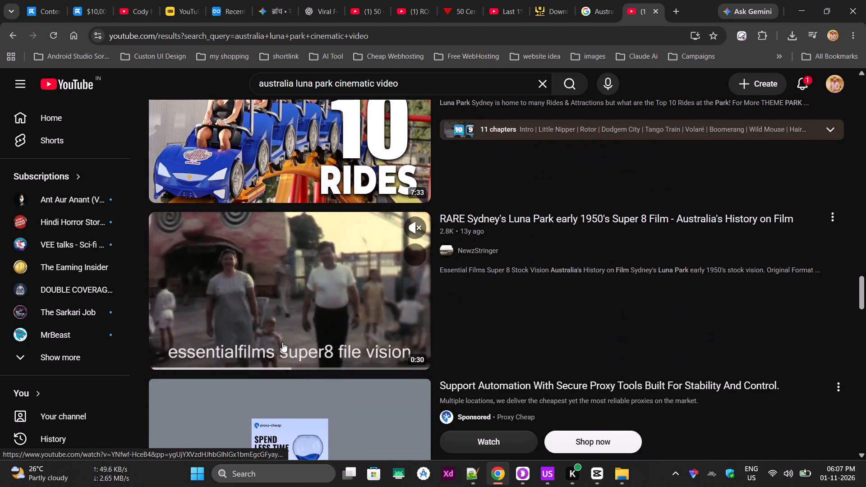
scroll(282, 342, down, 5)
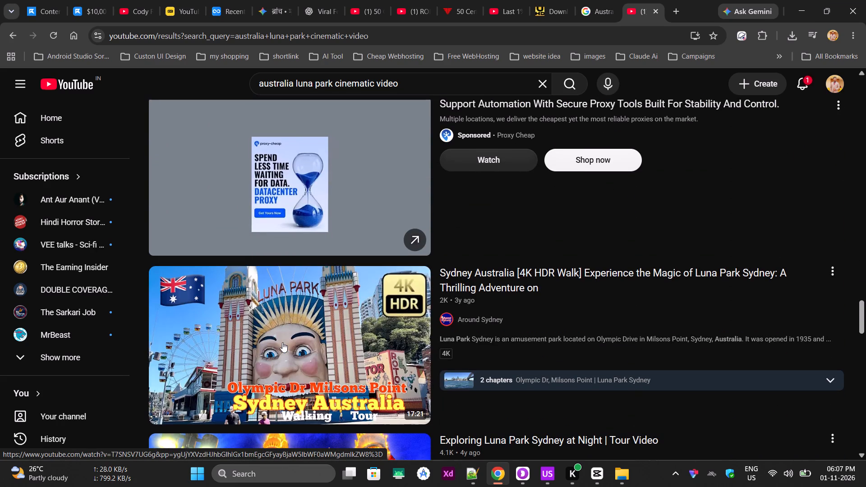
scroll(301, 333, down, 2)
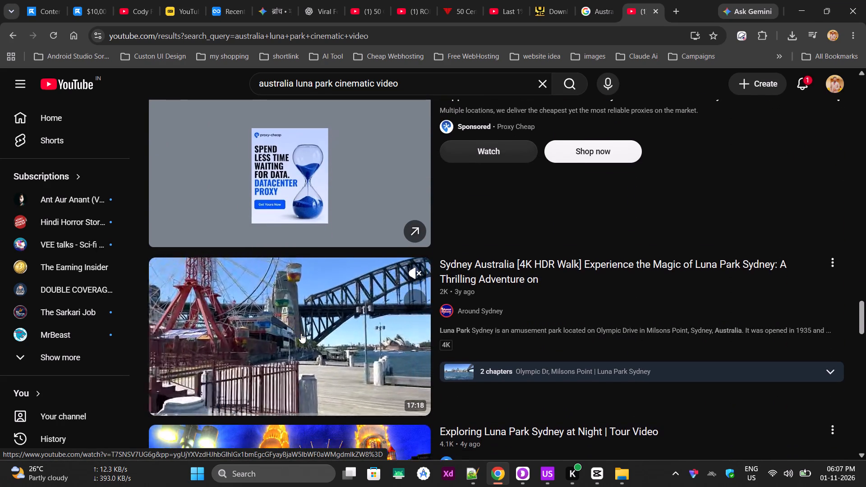
scroll(301, 333, down, 1)
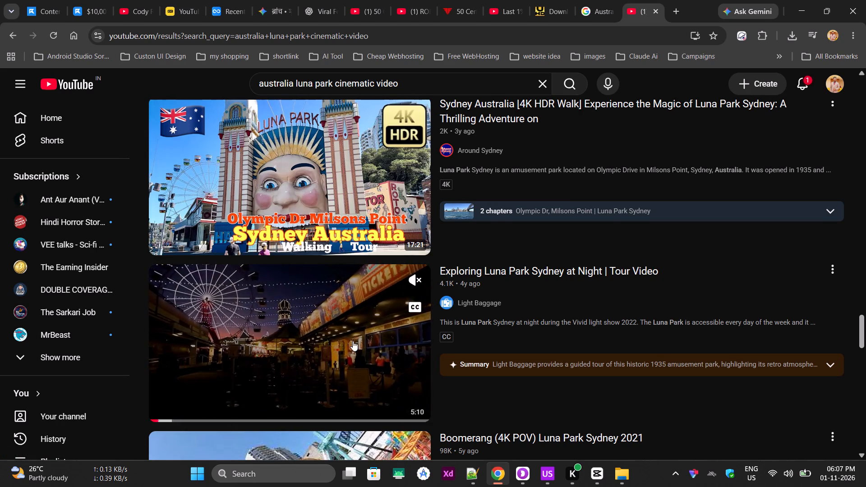
scroll(358, 331, down, 4)
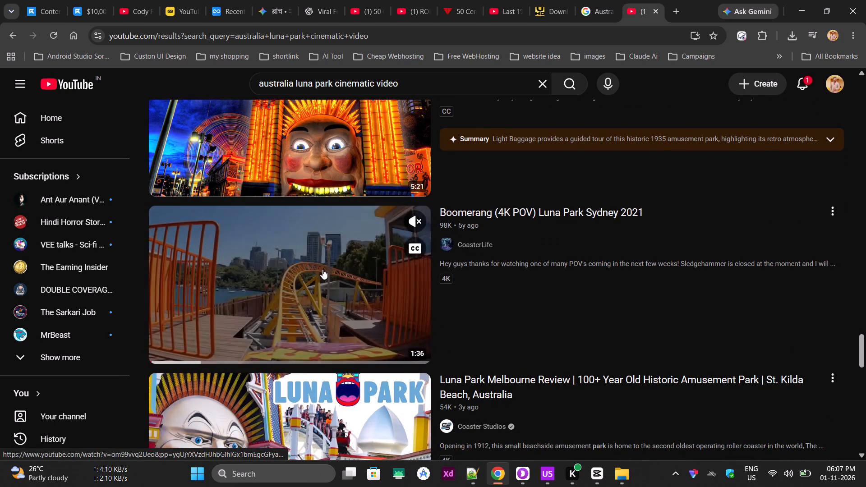
Return to the Shorts section of the results and examine its vertical Luna Park Sydney clips for suitable B-roll.
scroll(370, 337, up, 5)
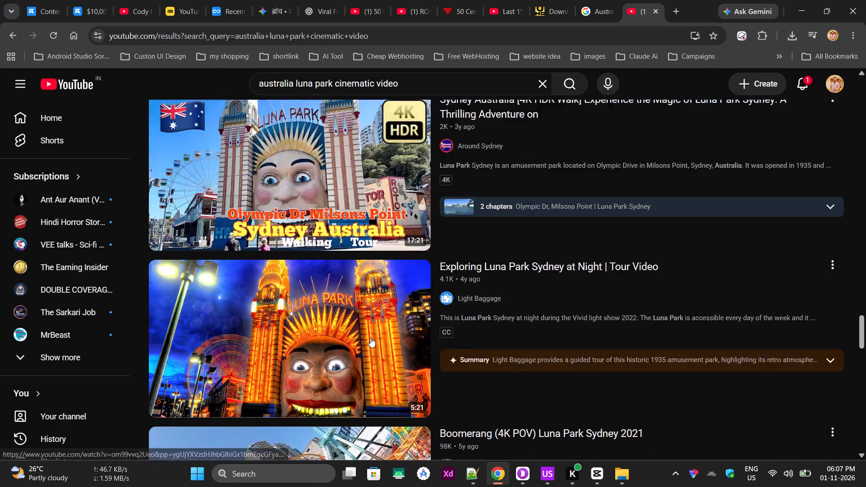
scroll(370, 337, up, 8)
scroll(370, 326, up, 20)
scroll(370, 326, up, 16)
scroll(368, 323, down, 4)
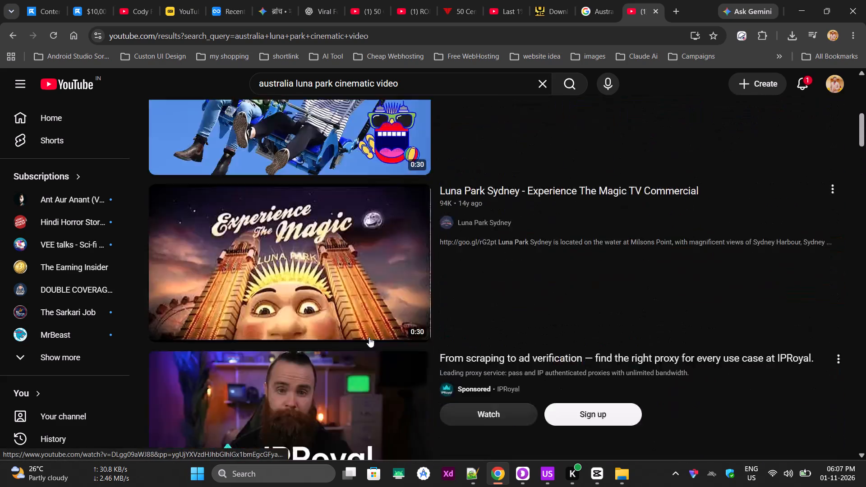
scroll(369, 337, down, 10)
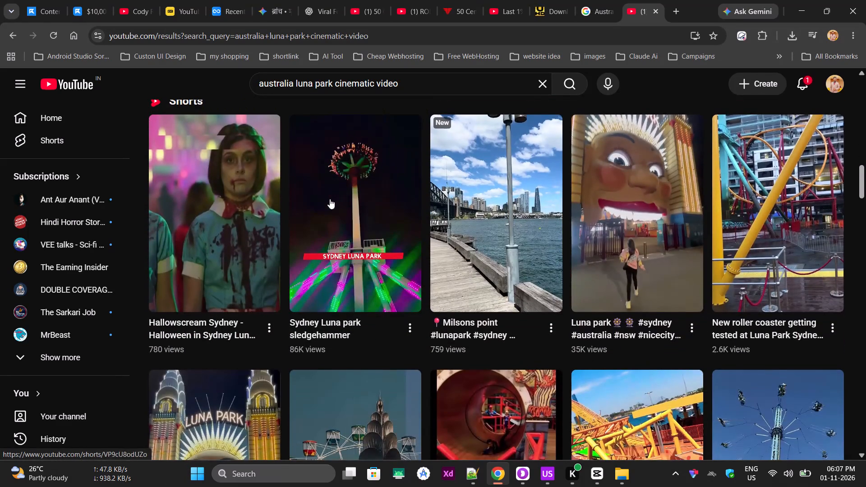
scroll(511, 245, down, 4)
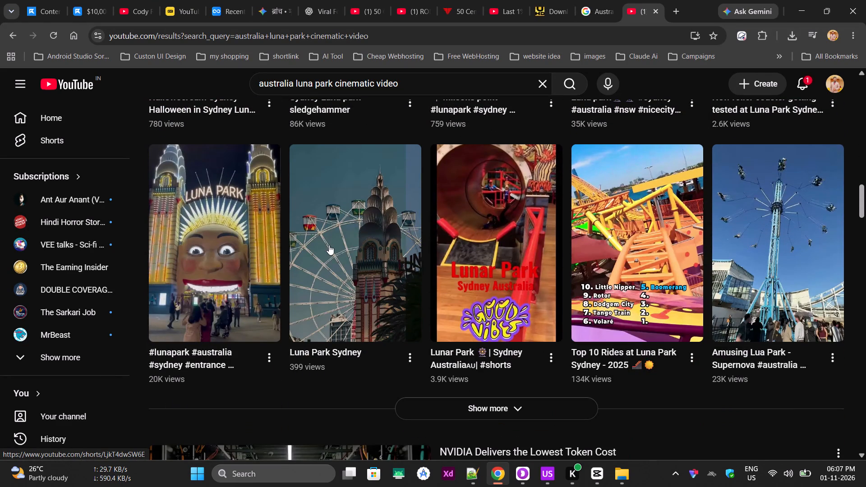